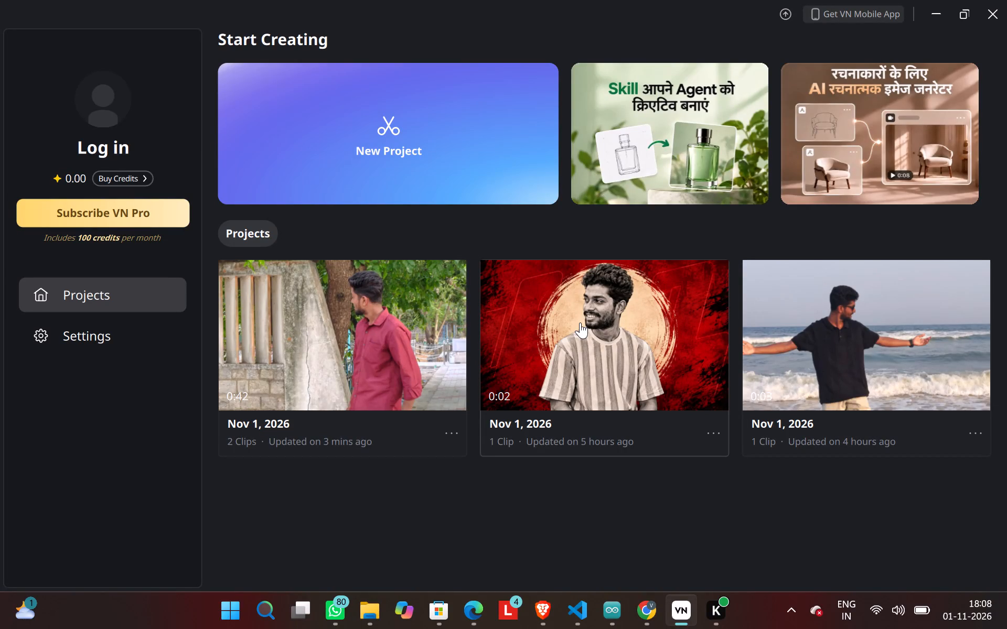
Start a new video project.
click(507, 102)
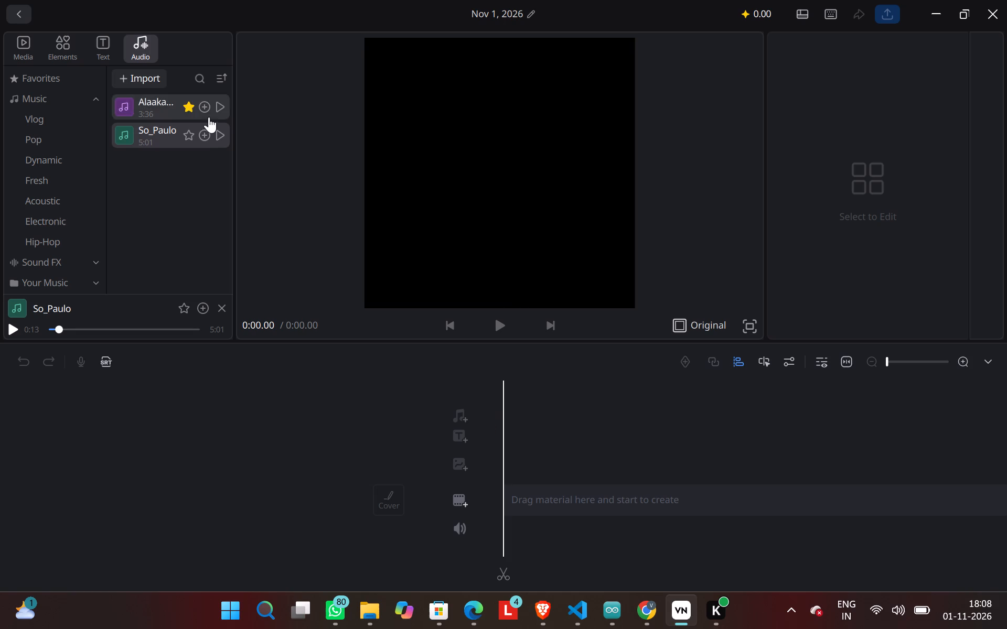
Preview the So_Paulo music track and add it to the start of the timeline.
click(218, 136)
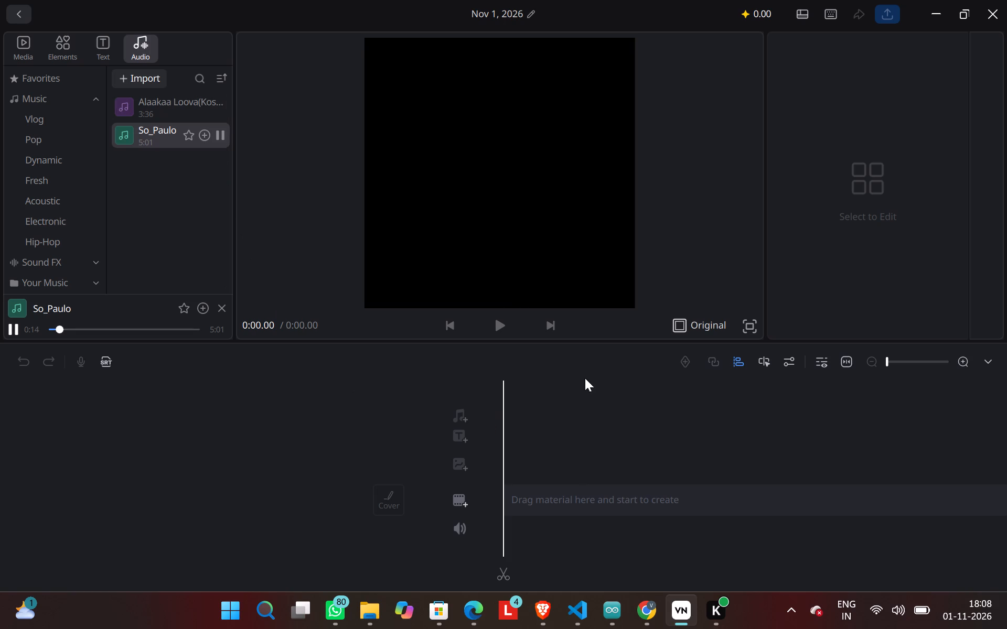
click(200, 134)
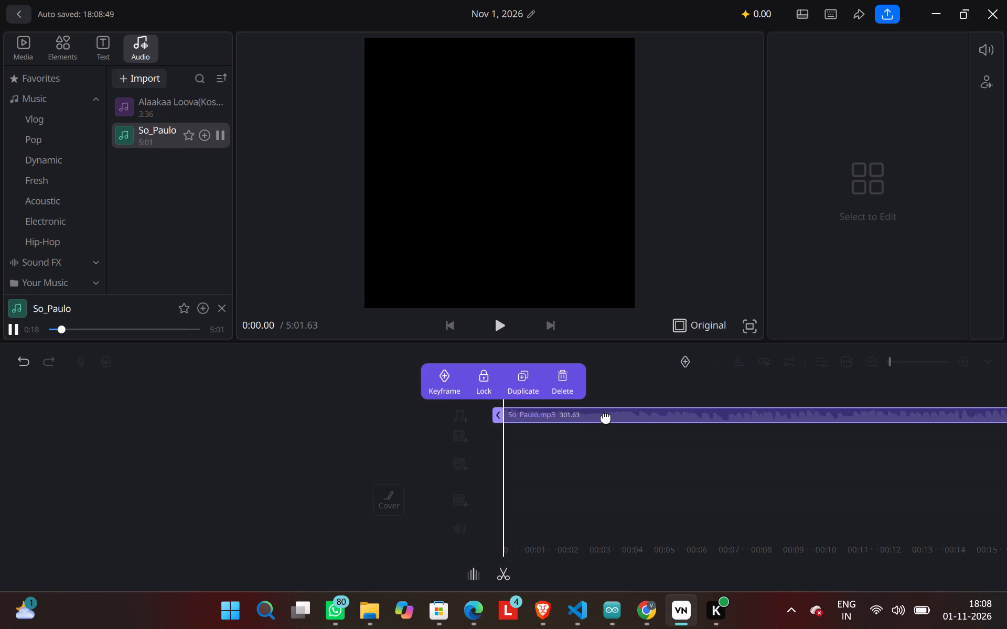
Scrub forward through the opening of the So_Paulo audio clip to about 0:46.
drag(606, 417, 423, 459)
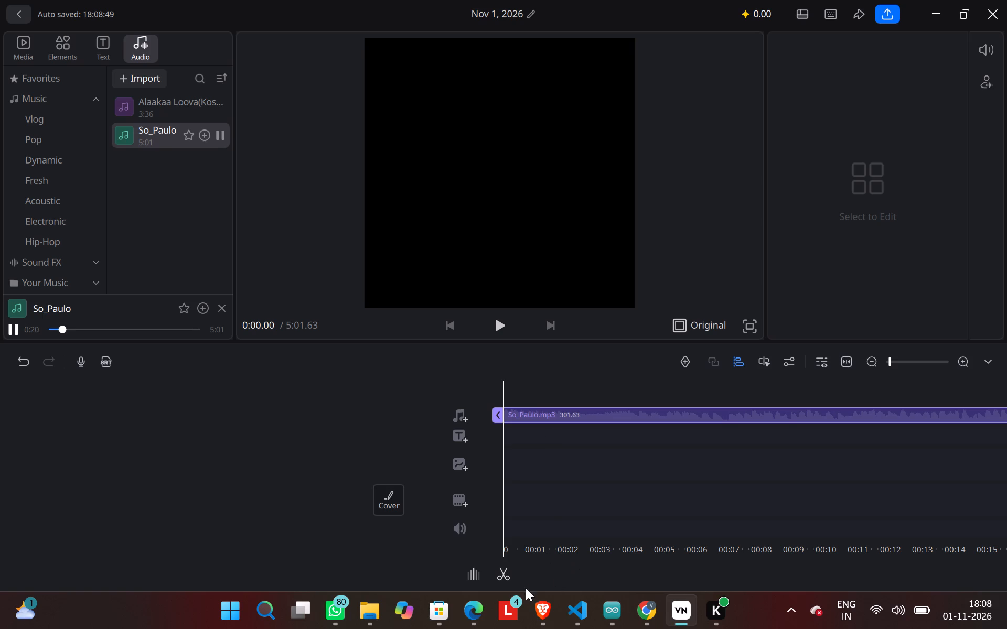
drag(600, 415, 477, 450)
drag(657, 415, 555, 432)
drag(587, 414, 534, 422)
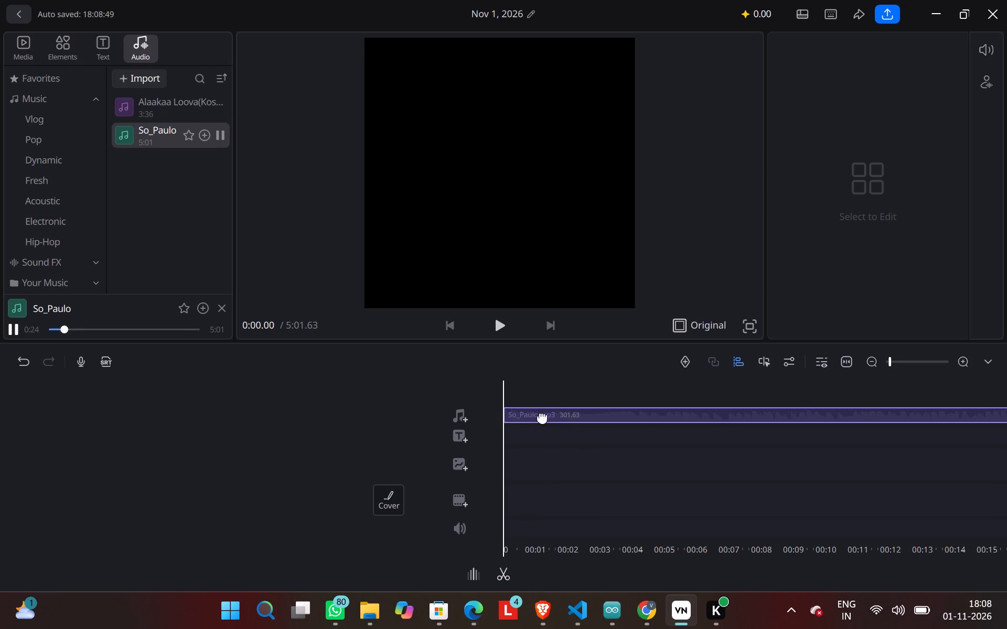
drag(502, 417, 144, 435)
drag(905, 413, 853, 418)
right_drag(903, 413, 853, 418)
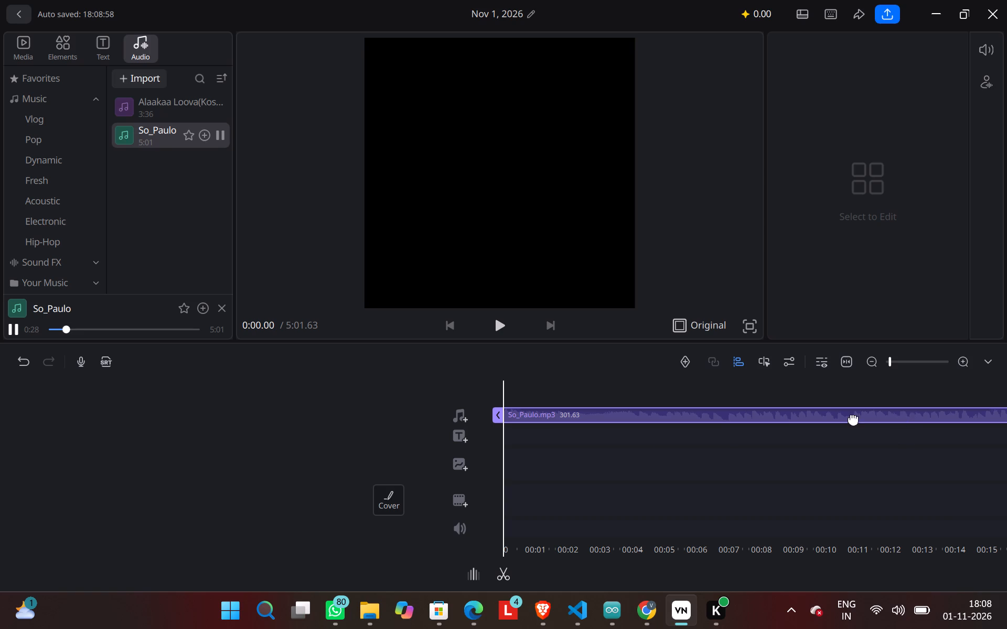
drag(853, 418, 453, 494)
right_drag(853, 418, 453, 494)
click(763, 407)
drag(762, 409, 727, 432)
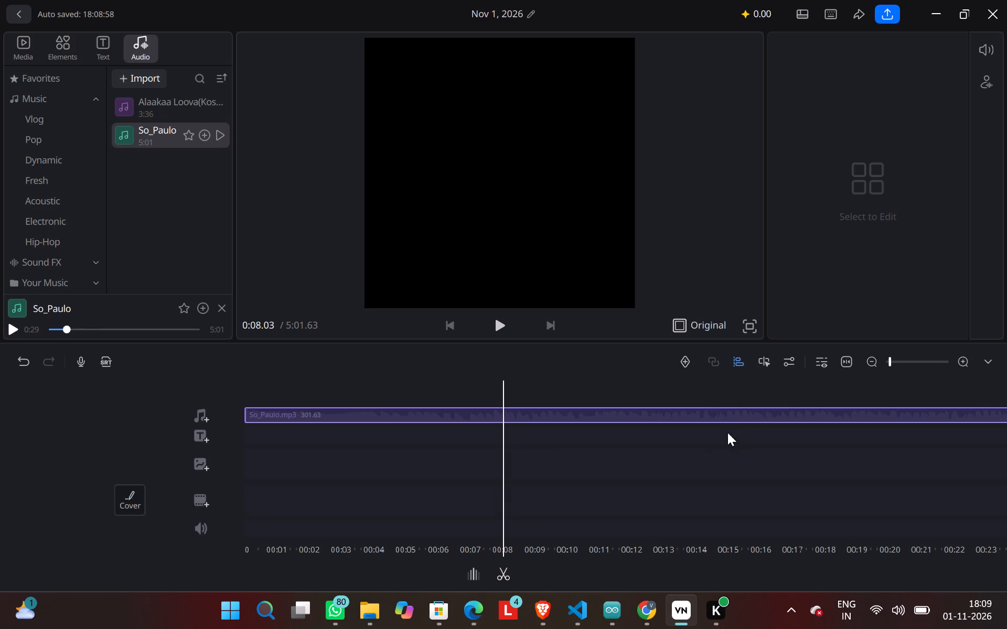
drag(727, 432, 563, 449)
drag(779, 408, 541, 467)
drag(746, 458, 547, 463)
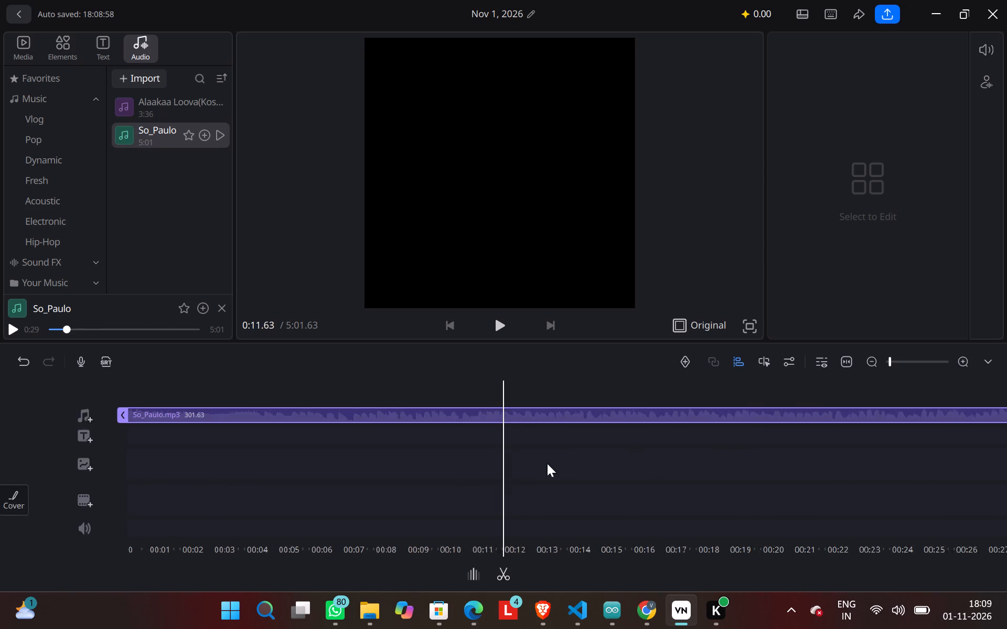
drag(547, 463, 143, 549)
drag(896, 484, 125, 540)
right_drag(243, 530, 125, 540)
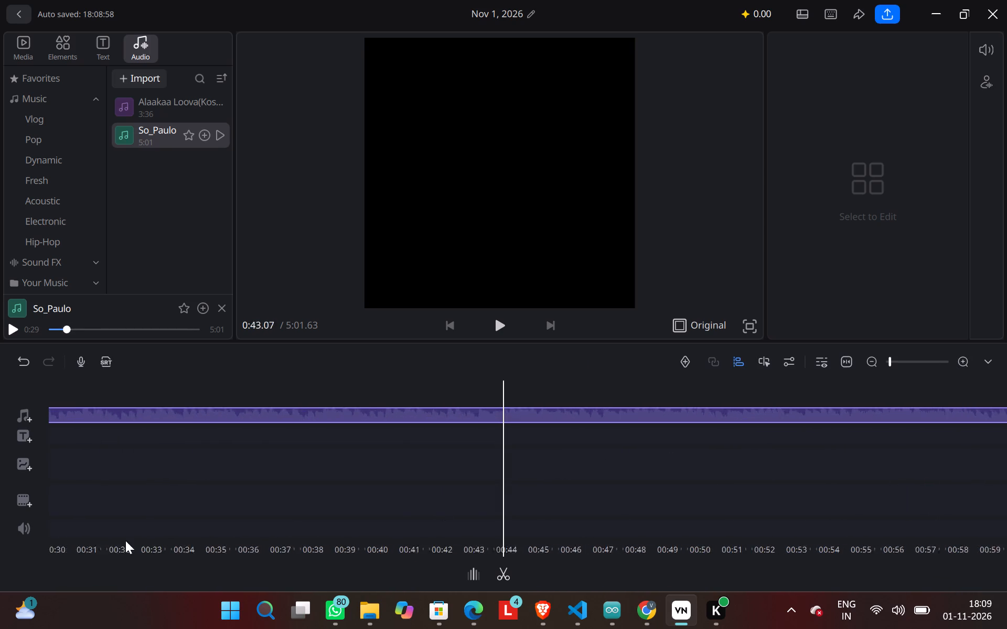
right_drag(125, 540, 88, 540)
drag(125, 540, 88, 540)
Listen to short passages of the So_Paulo clip, skipping forward from about 0:46 to 1:38, to find a cut point.
click(481, 324)
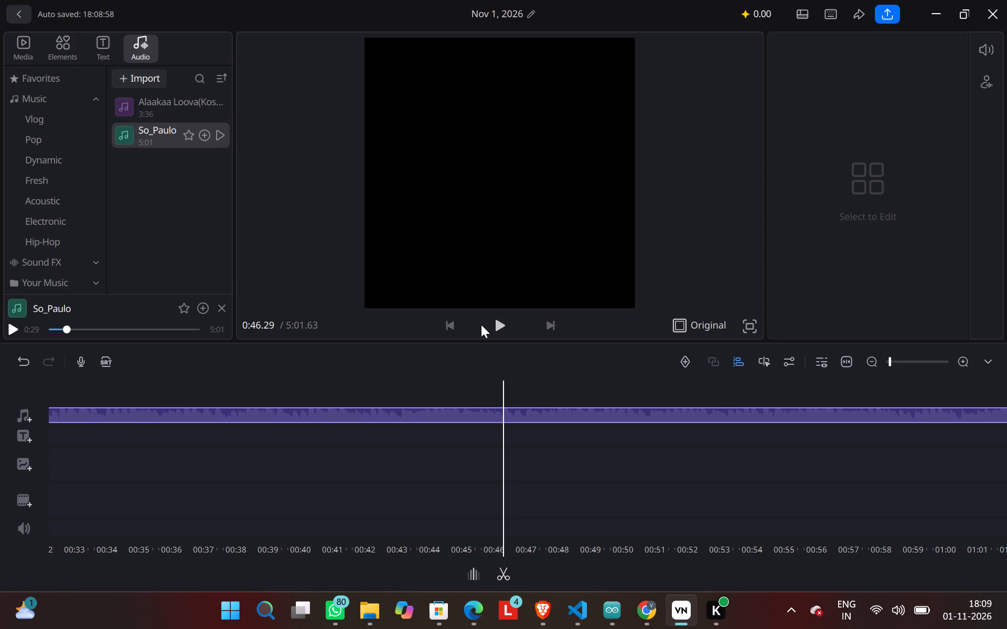
double_click(488, 318)
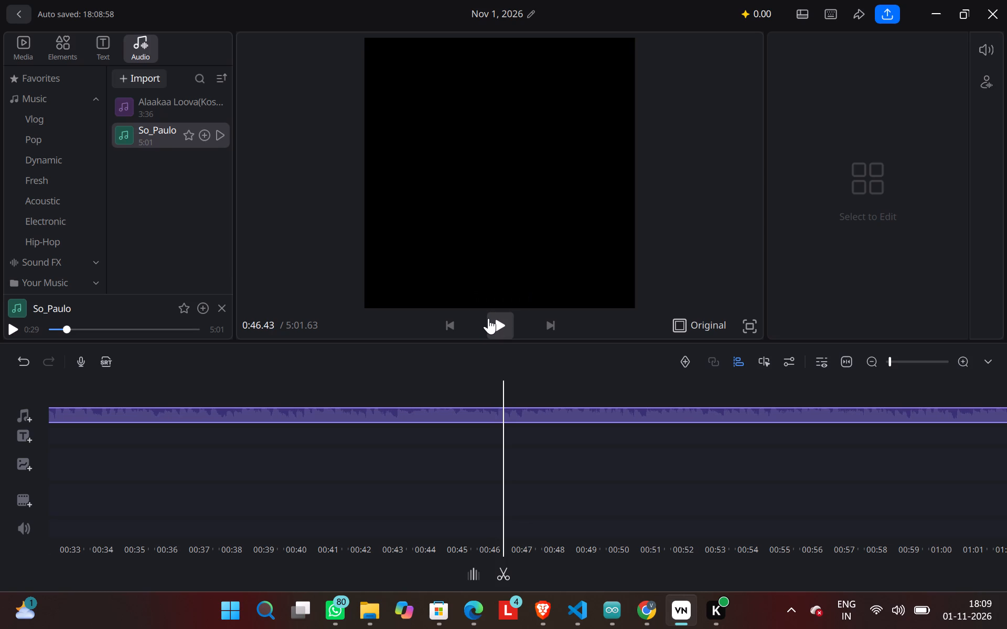
click(510, 335)
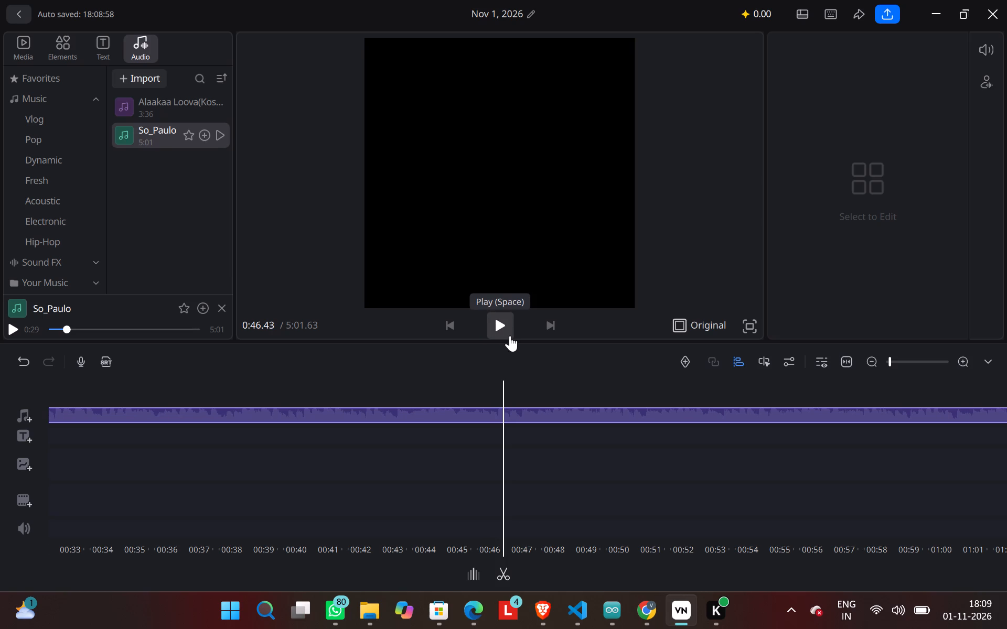
drag(640, 470, 505, 486)
double_click(498, 328)
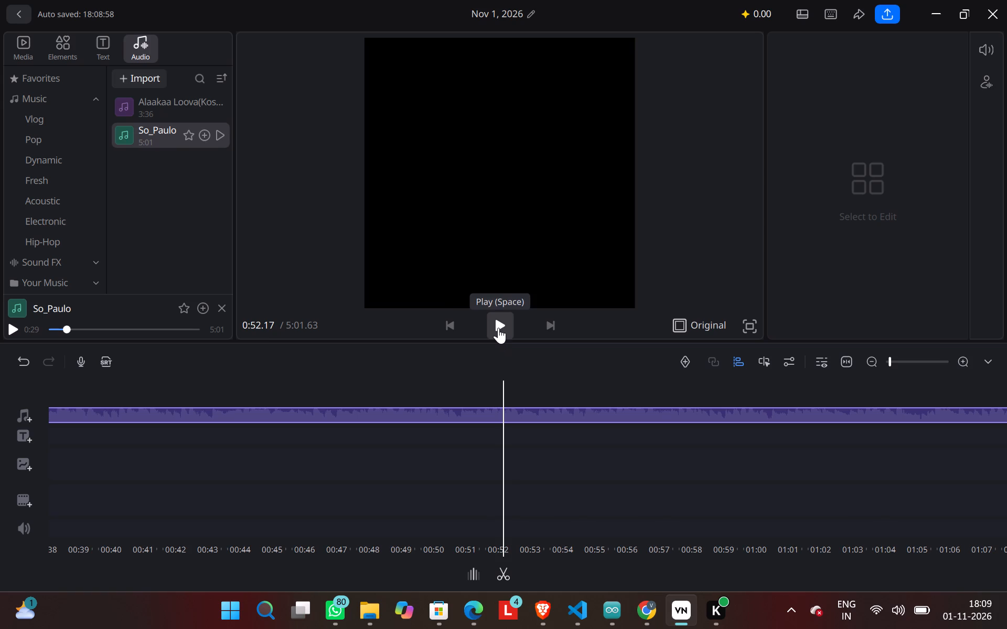
click(498, 328)
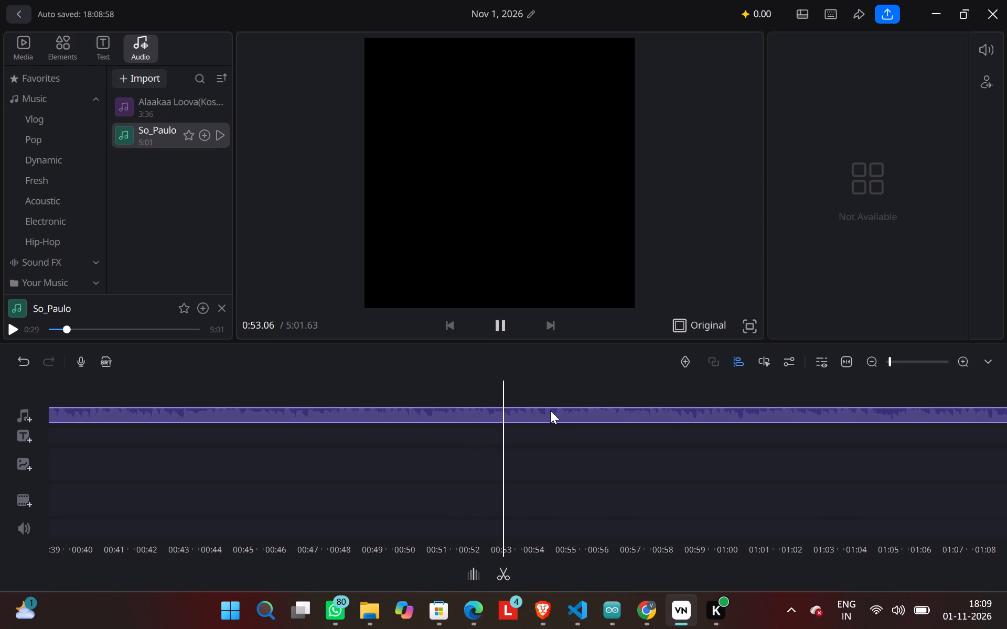
drag(677, 458, 459, 500)
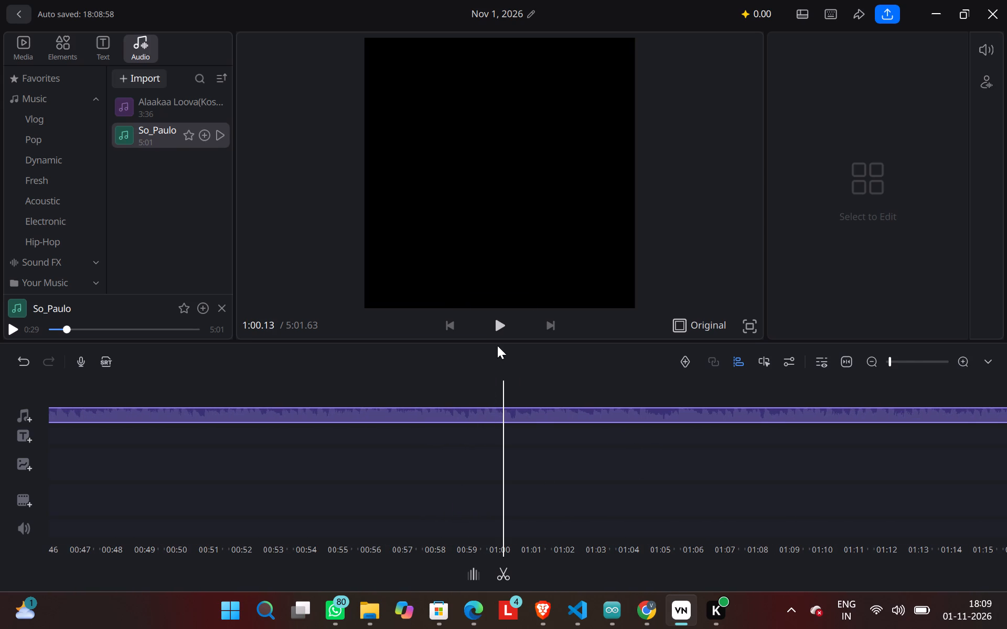
click(500, 335)
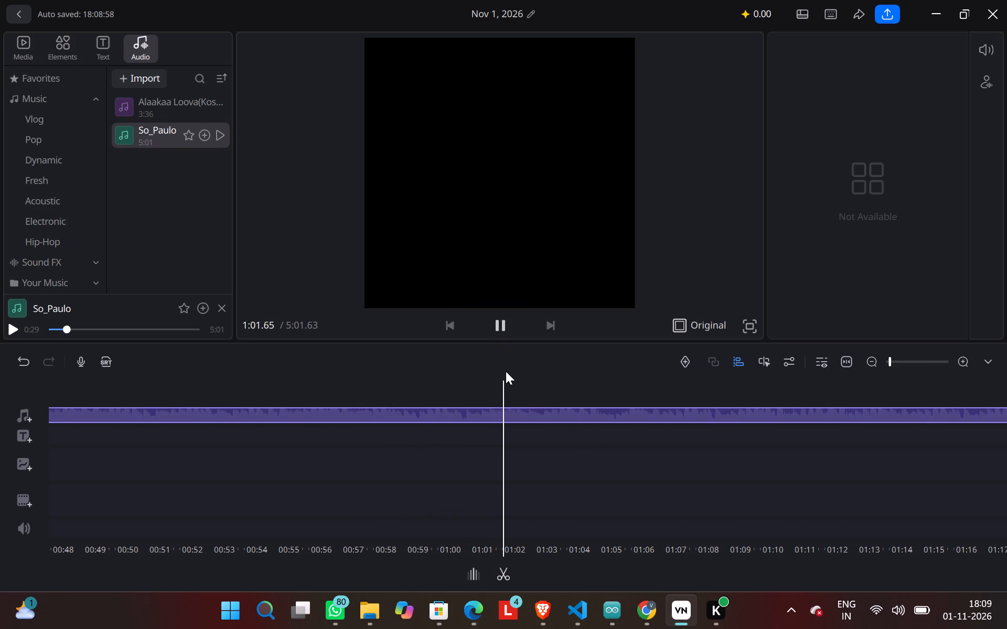
drag(523, 371, 441, 391)
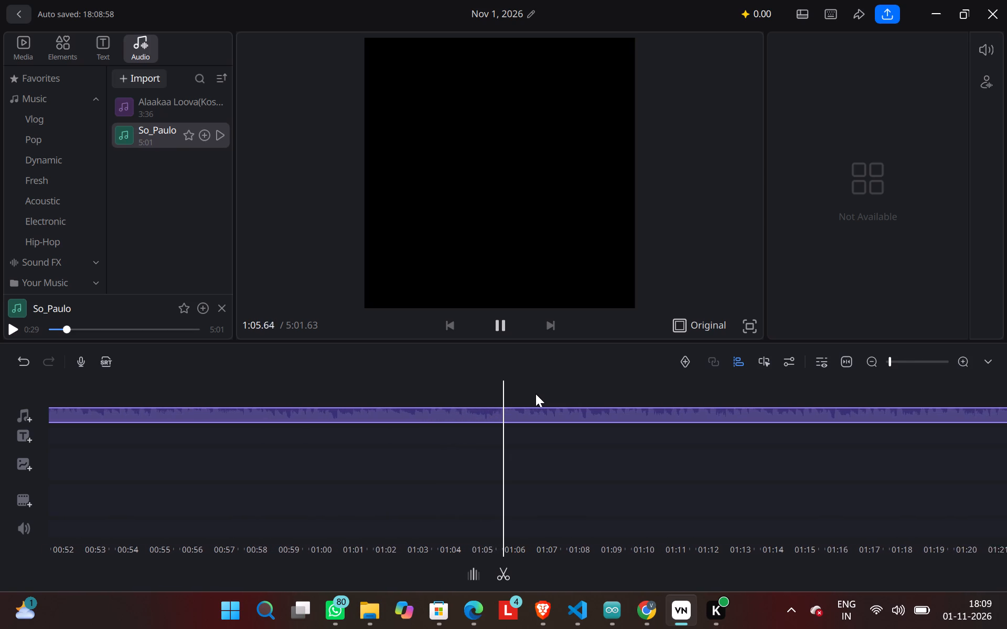
drag(579, 427, 459, 465)
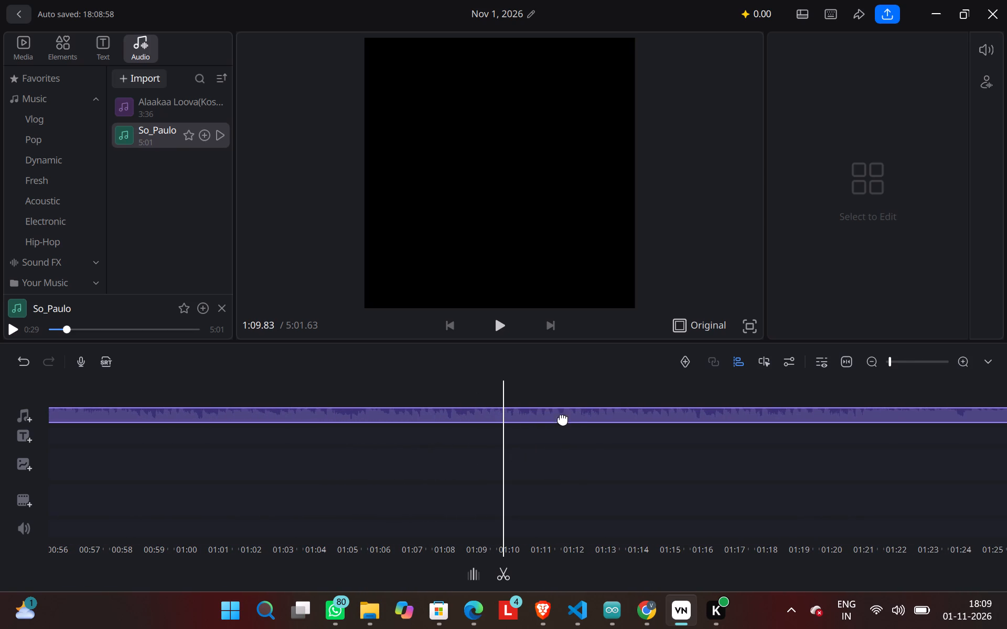
click(504, 333)
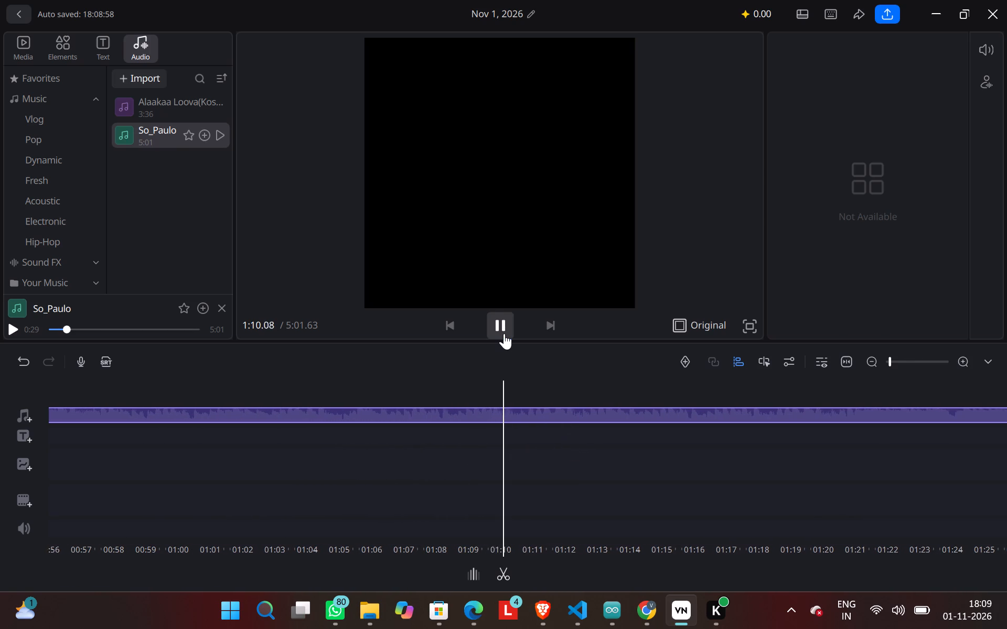
drag(692, 476, 471, 500)
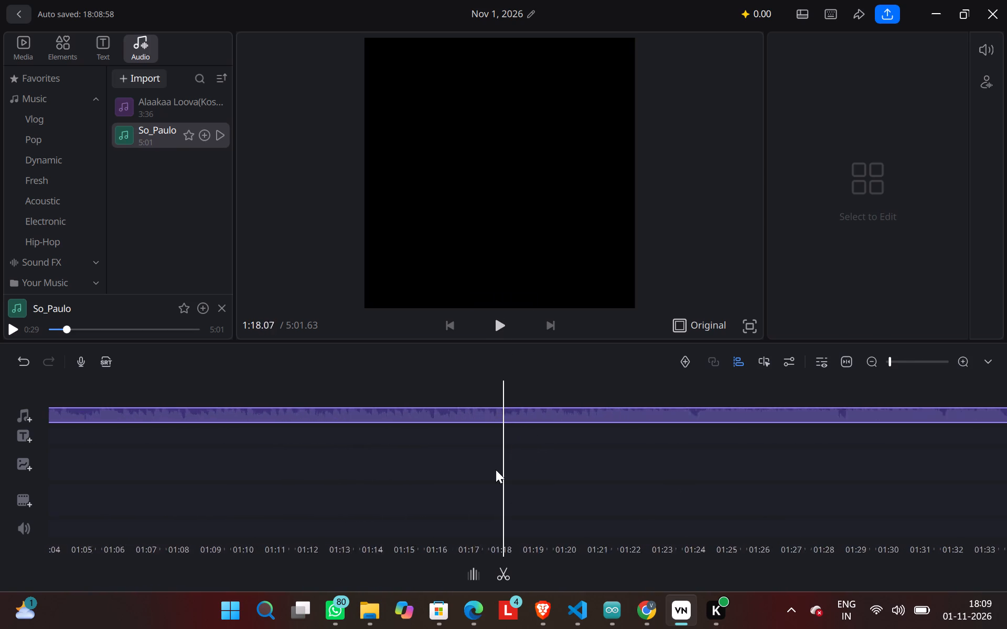
click(510, 327)
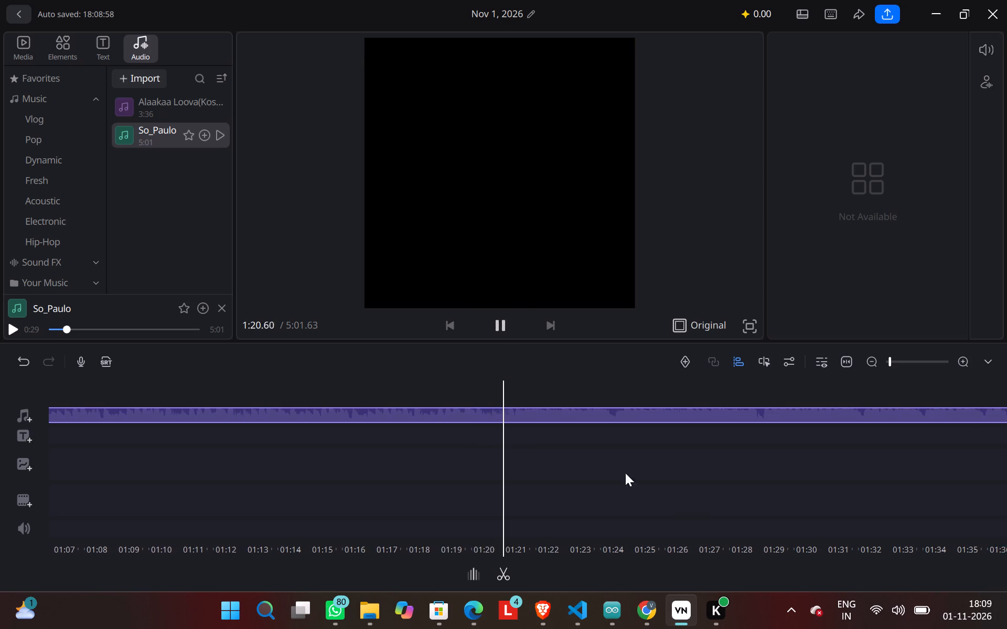
drag(727, 485, 497, 486)
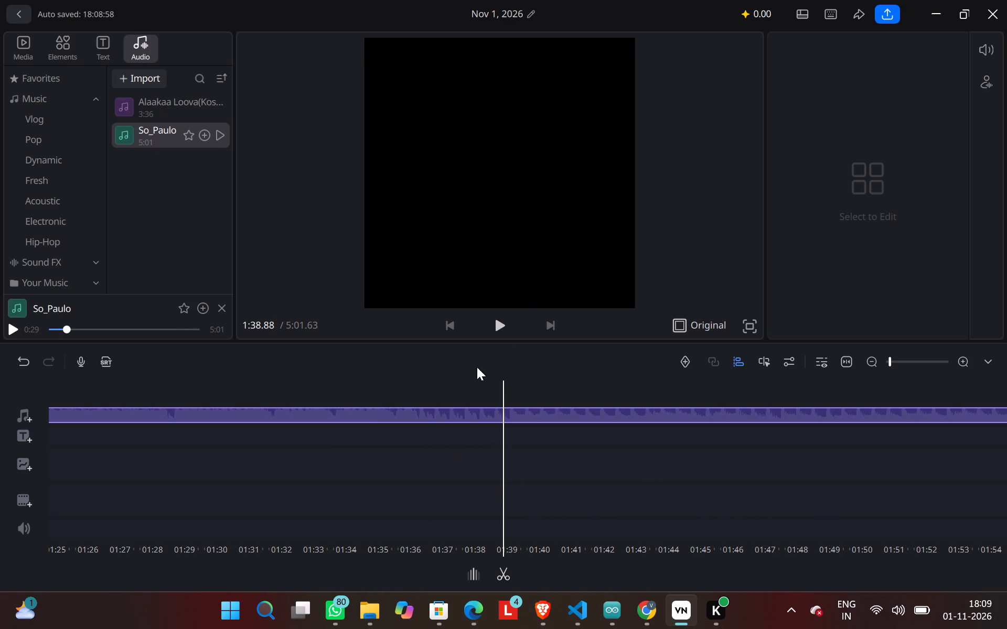
Play the So_Paulo clip from about 1:38 and split it at about 1:51.6.
double_click(502, 319)
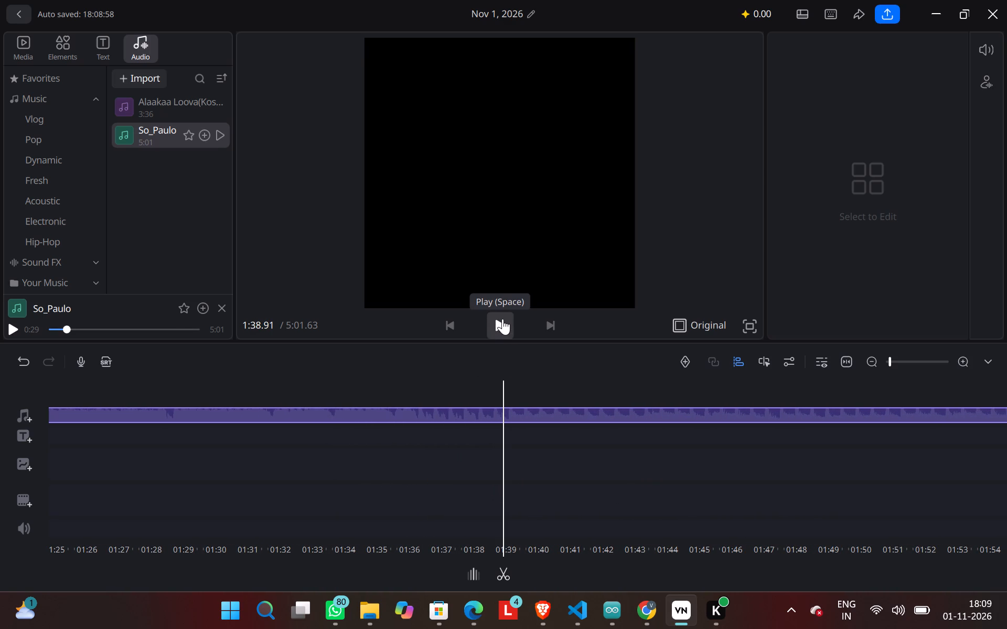
click(502, 319)
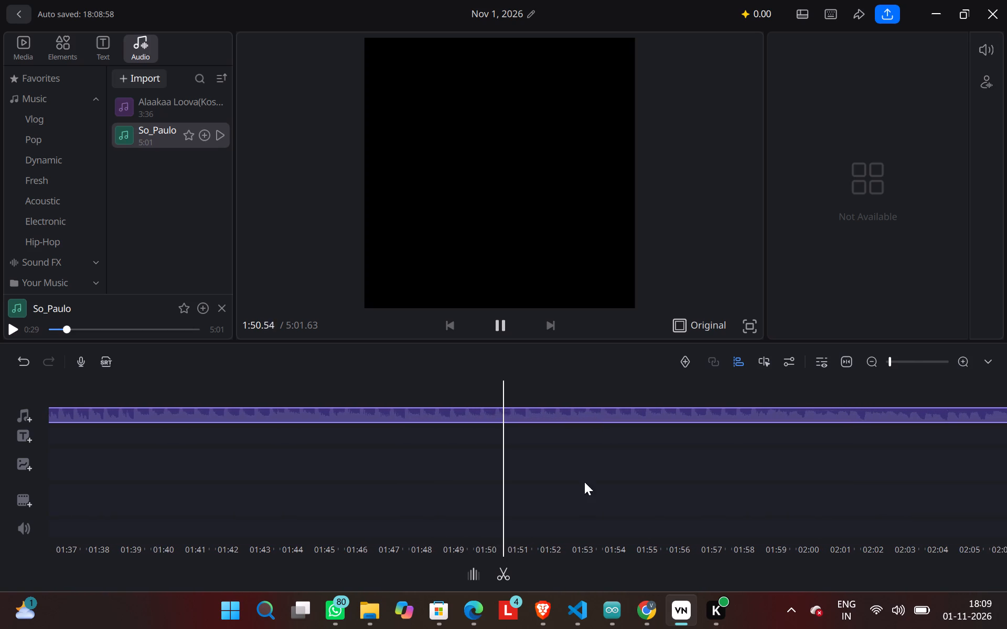
click(500, 576)
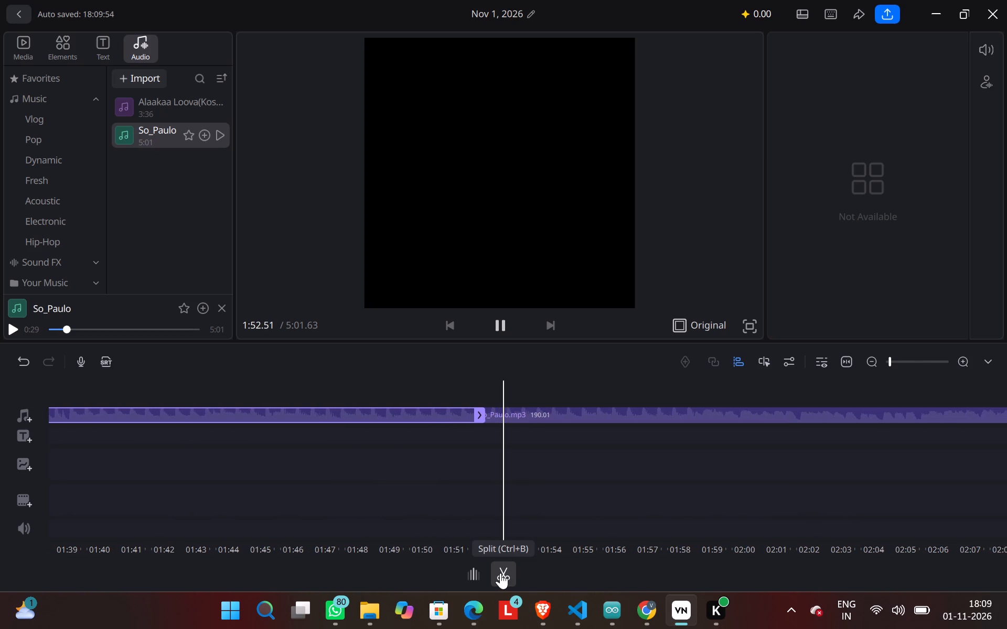
click(500, 572)
click(500, 572)
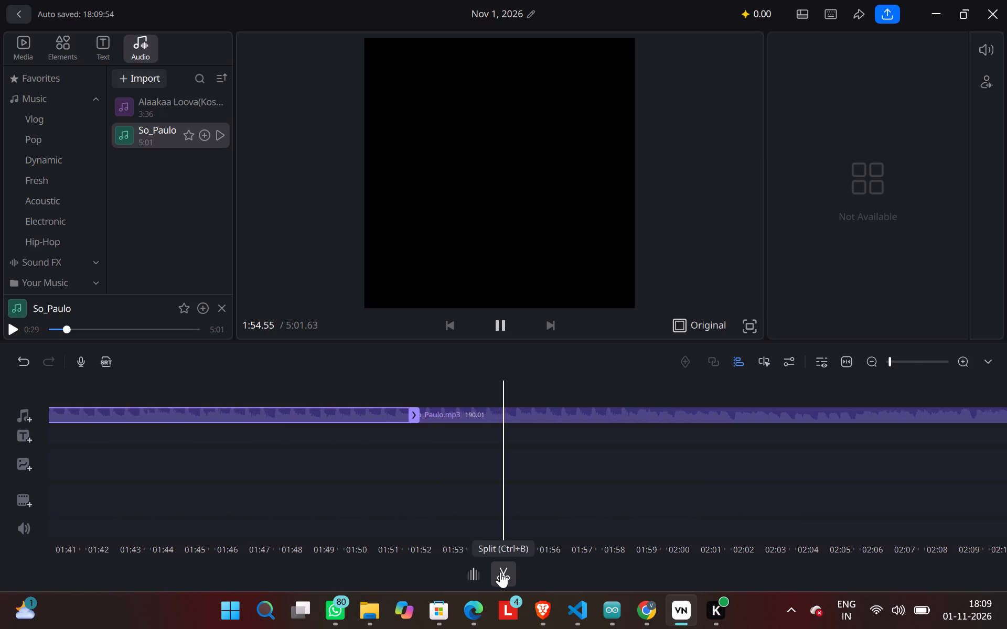
Listen to passages of the second So_Paulo piece, skipping forward from about 1:55 to 2:42, to find the next cut point.
click(474, 411)
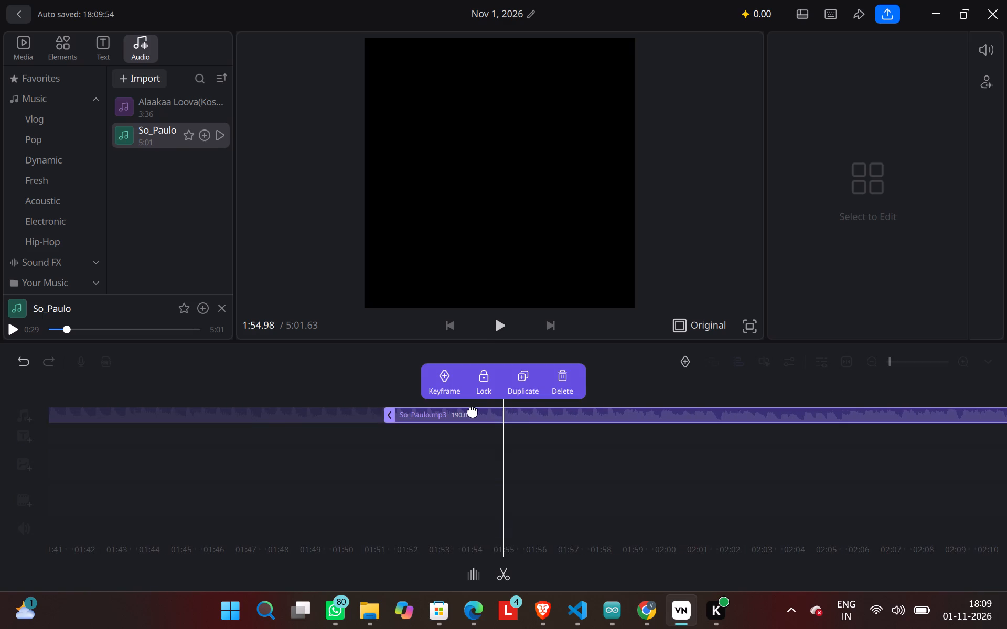
double_click(693, 383)
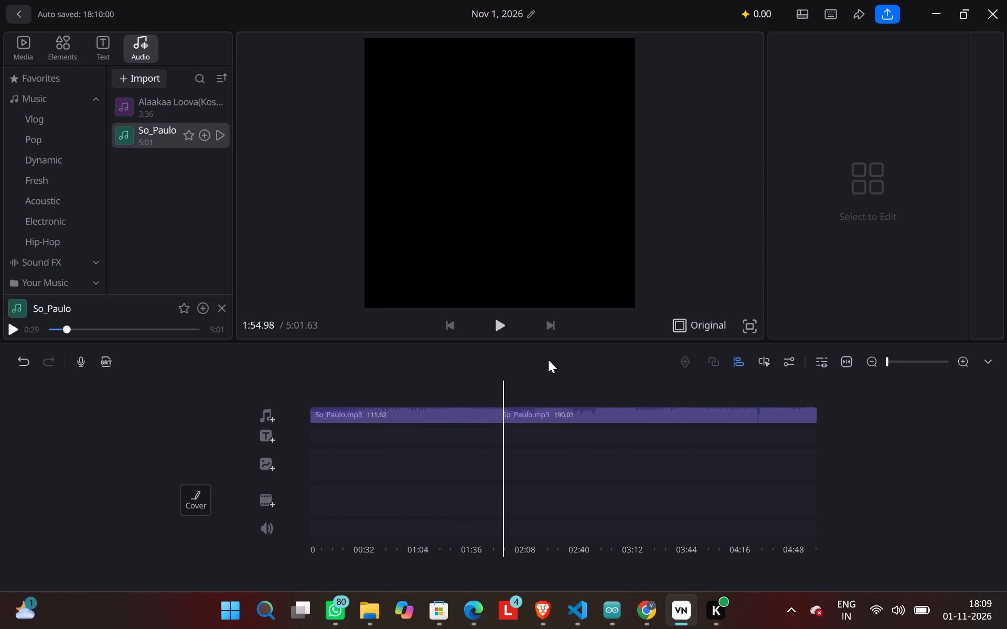
click(491, 319)
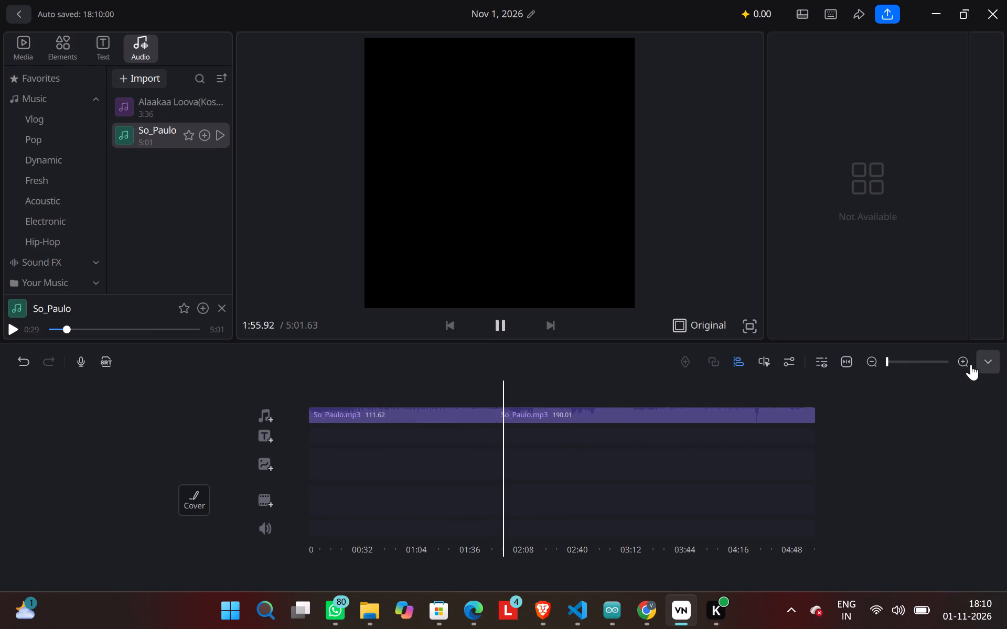
click(968, 363)
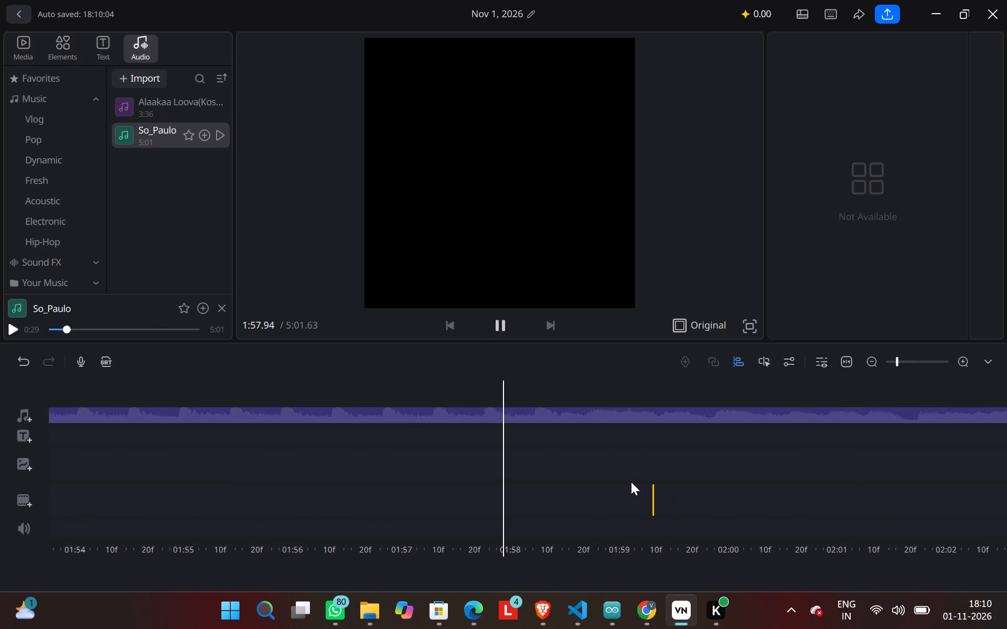
drag(523, 414, 243, 461)
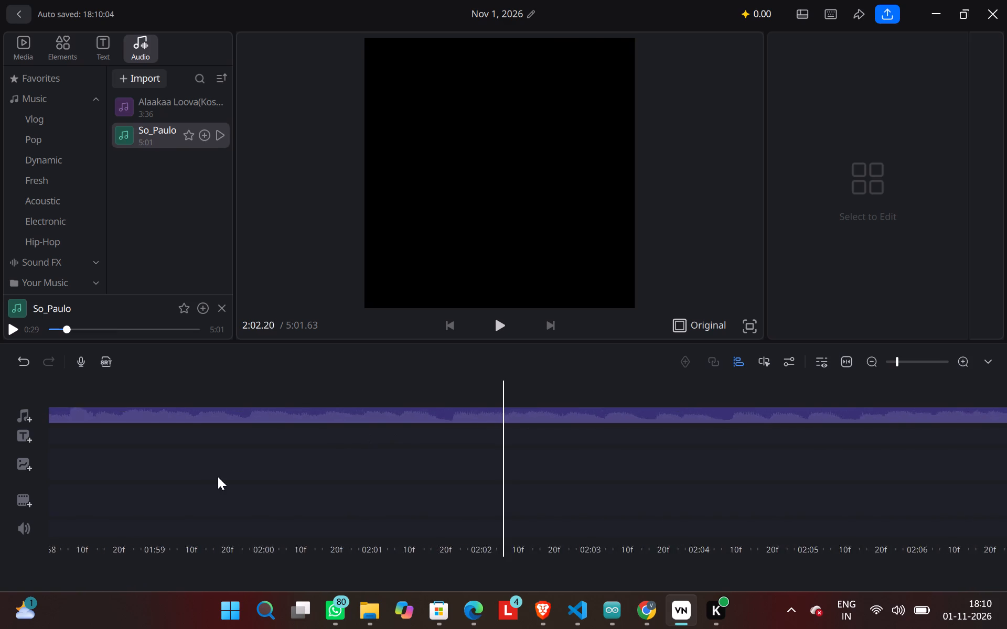
drag(614, 419, 159, 486)
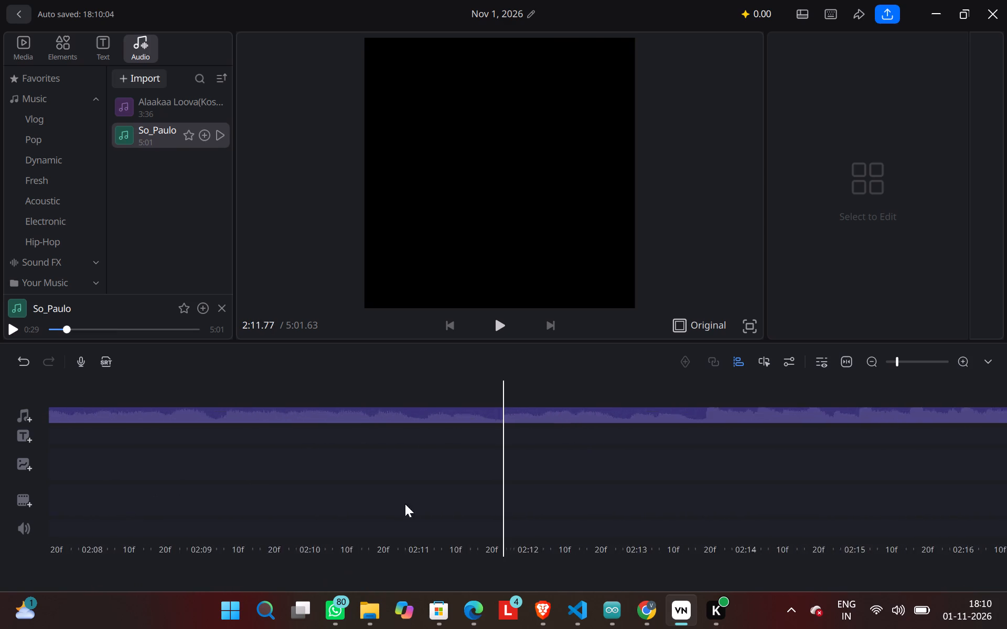
click(527, 314)
click(497, 326)
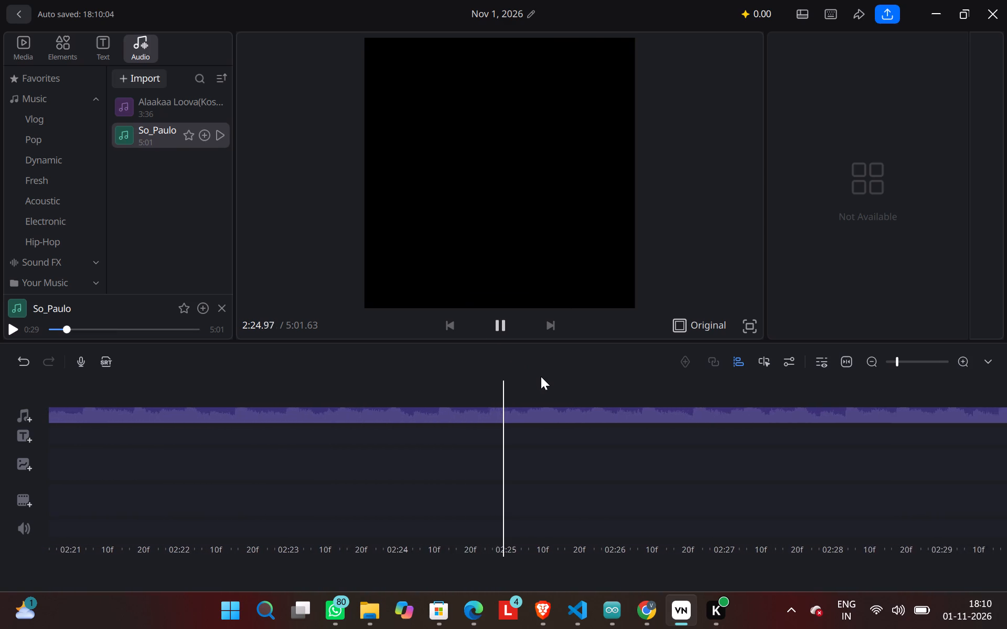
click(512, 410)
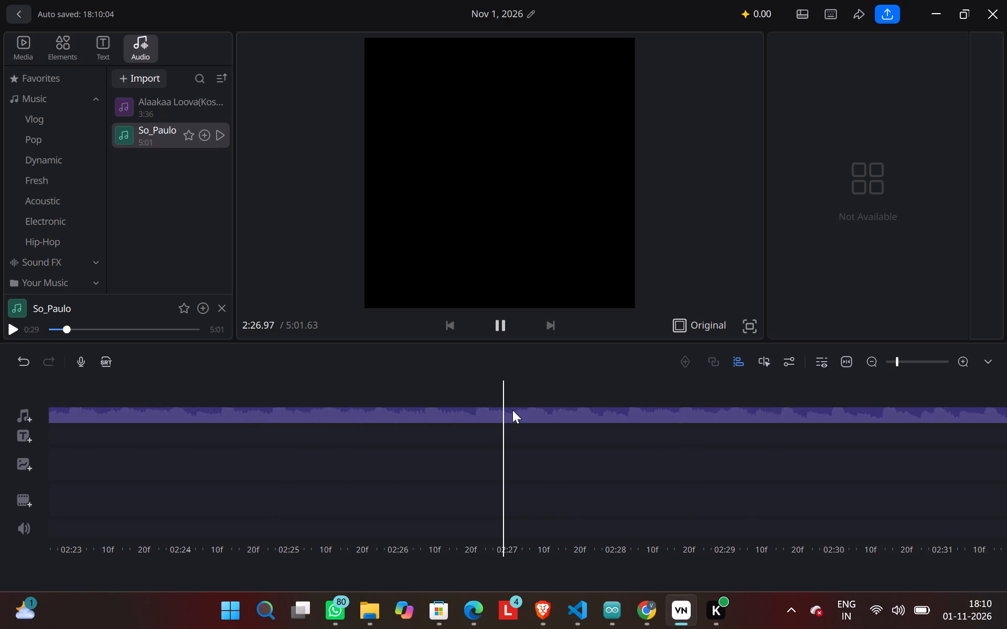
click(512, 415)
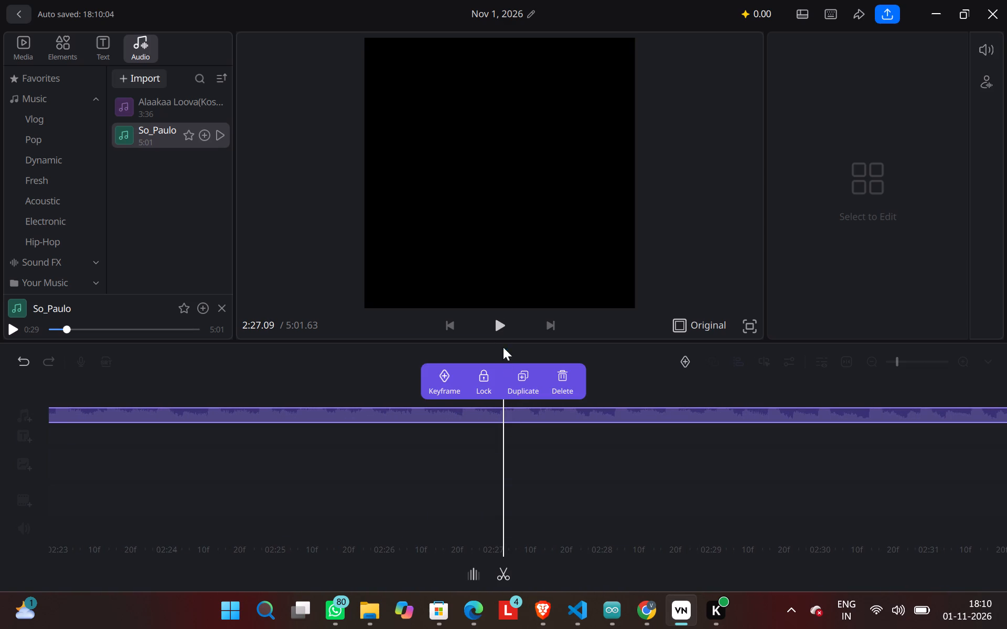
click(500, 317)
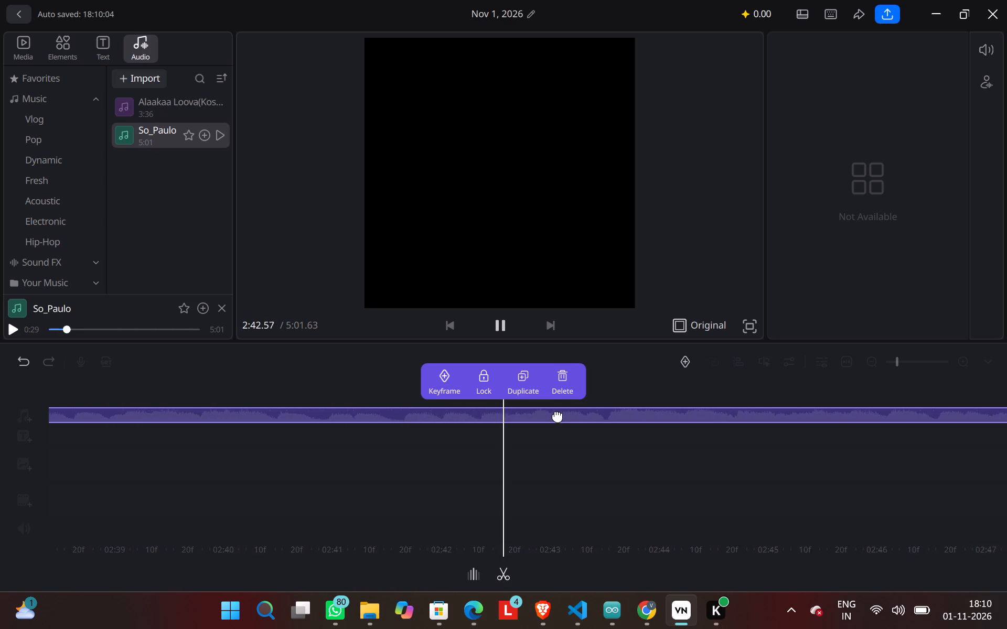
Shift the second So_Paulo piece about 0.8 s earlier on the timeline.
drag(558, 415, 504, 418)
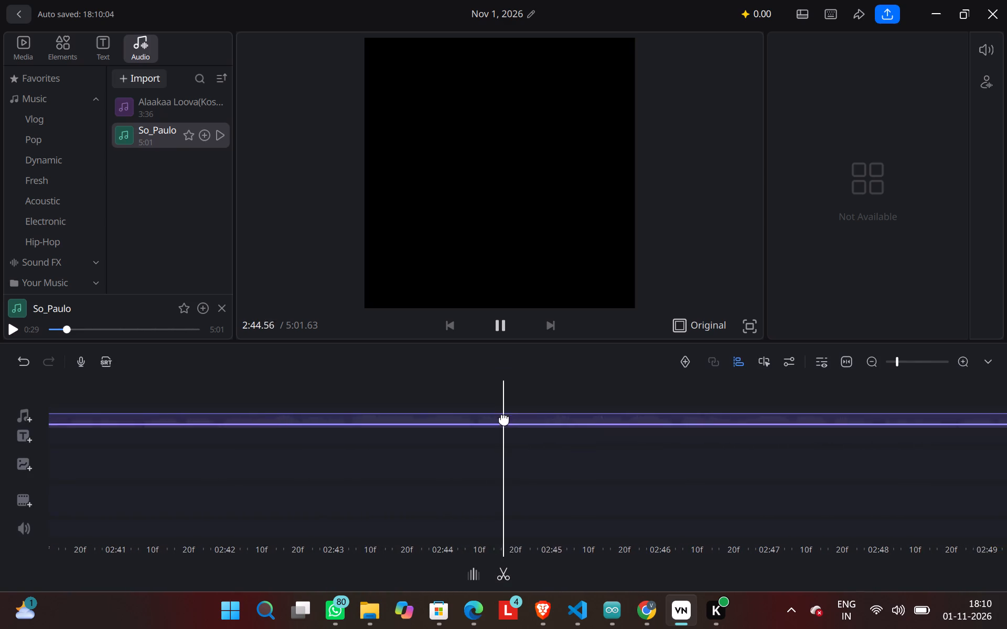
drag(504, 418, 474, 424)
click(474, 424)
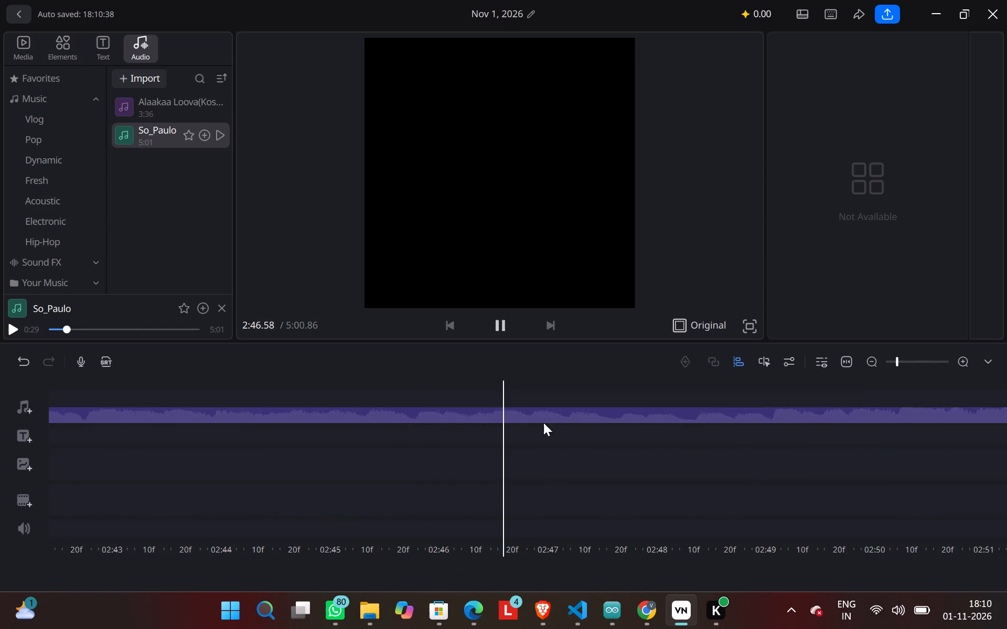
Listen to short passages of the second So_Paulo piece, skipping forward from about 2:46 to 3:31.
drag(959, 413, 813, 431)
click(506, 330)
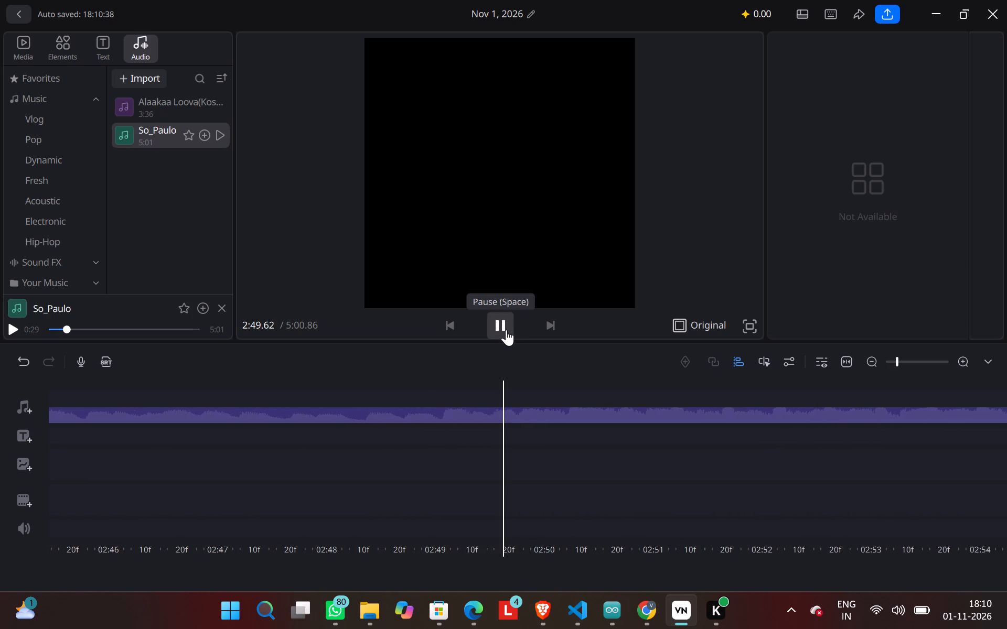
drag(622, 412, 464, 425)
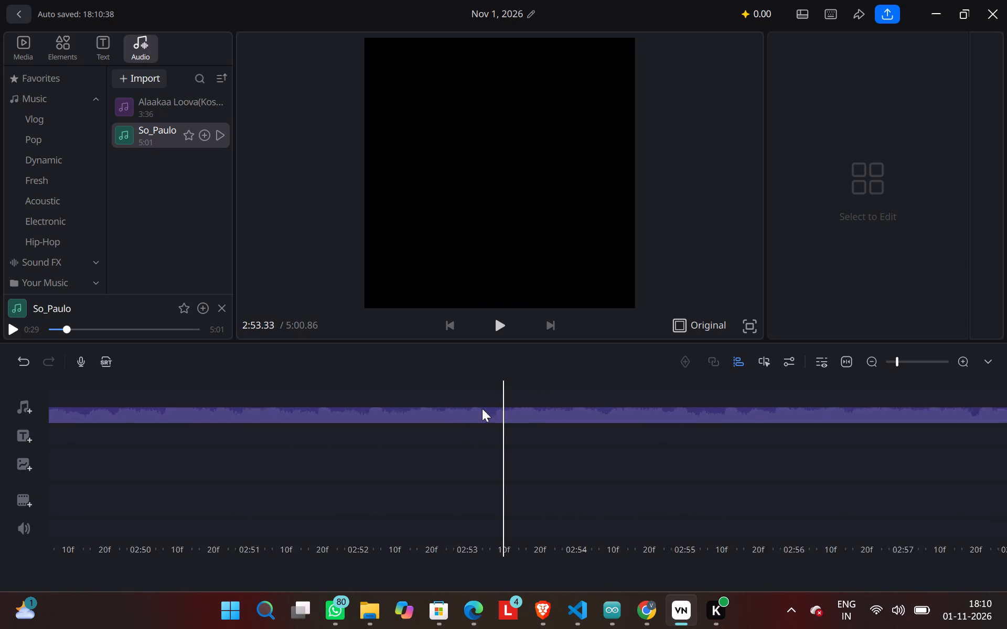
click(490, 325)
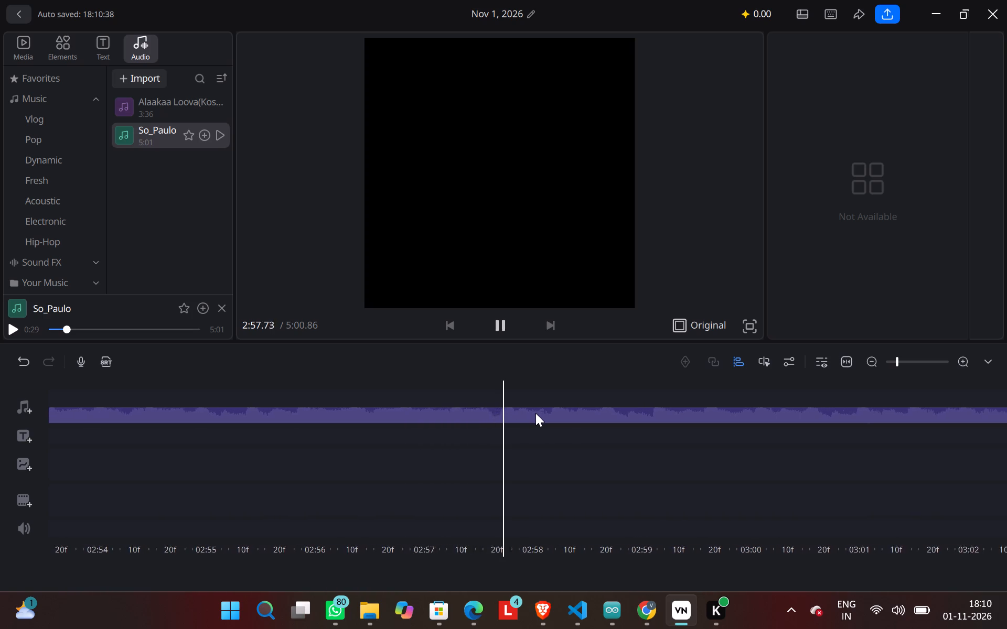
drag(528, 414, 436, 419)
click(490, 331)
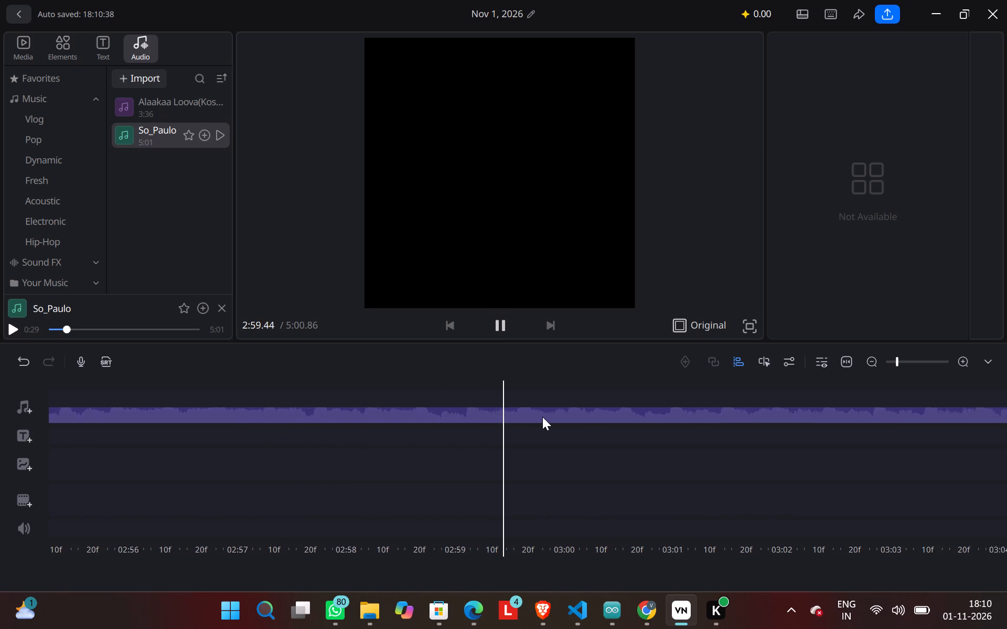
drag(542, 416, 200, 454)
click(502, 327)
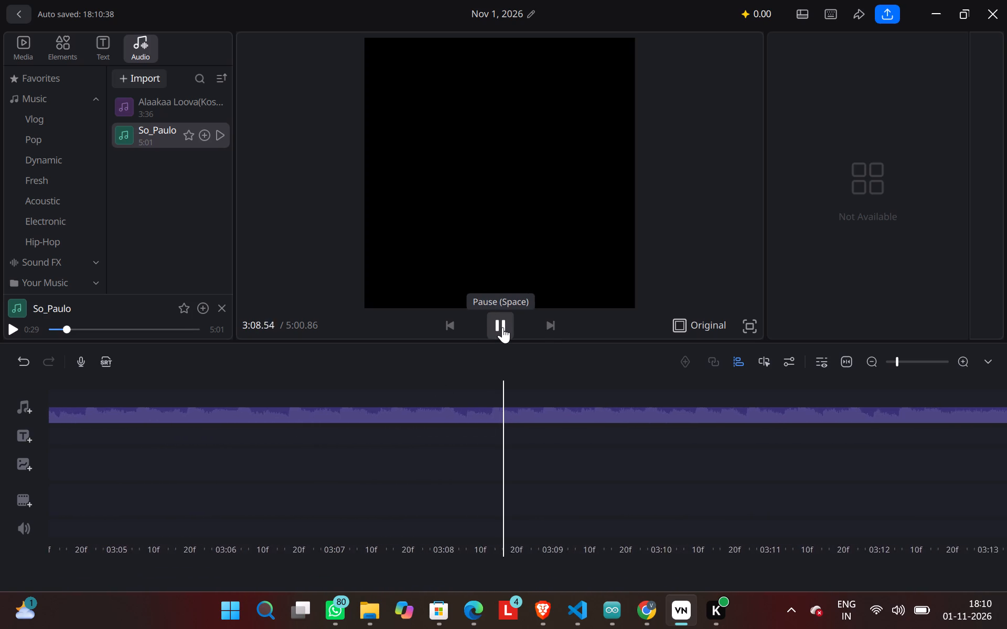
drag(512, 406, 211, 430)
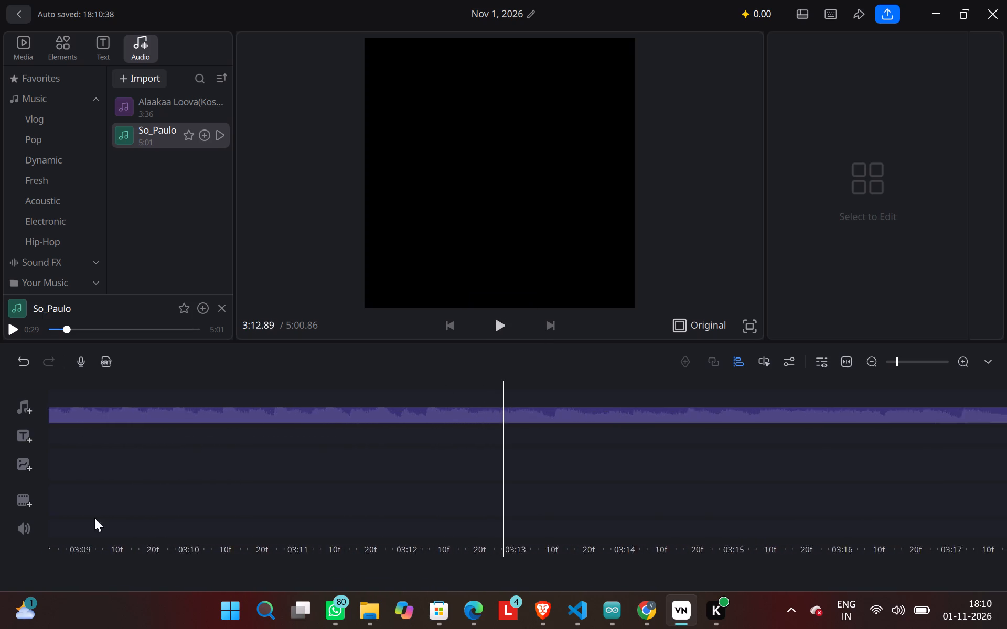
click(487, 318)
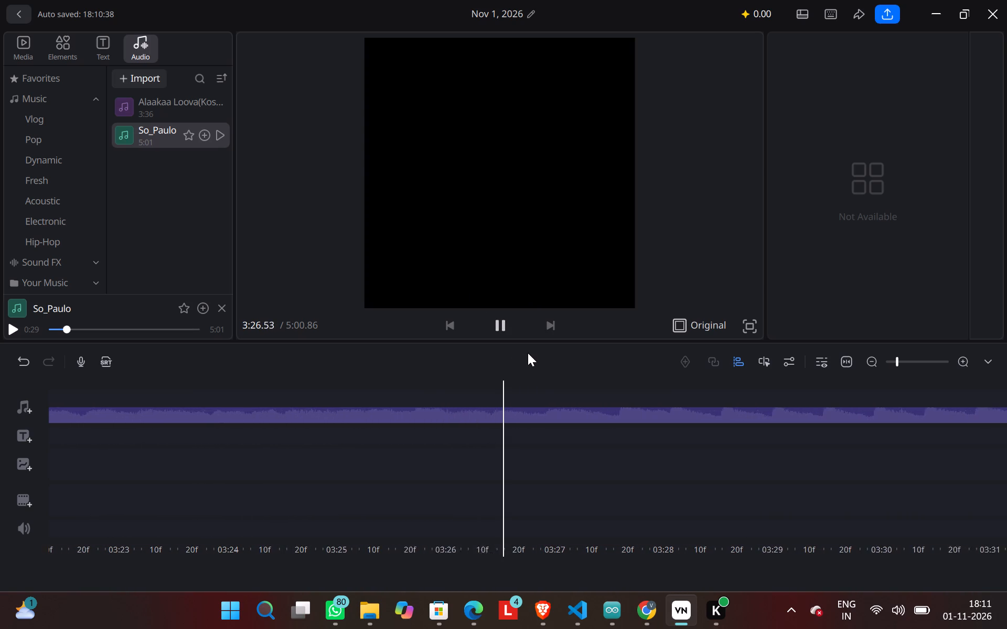
drag(521, 416, 513, 418)
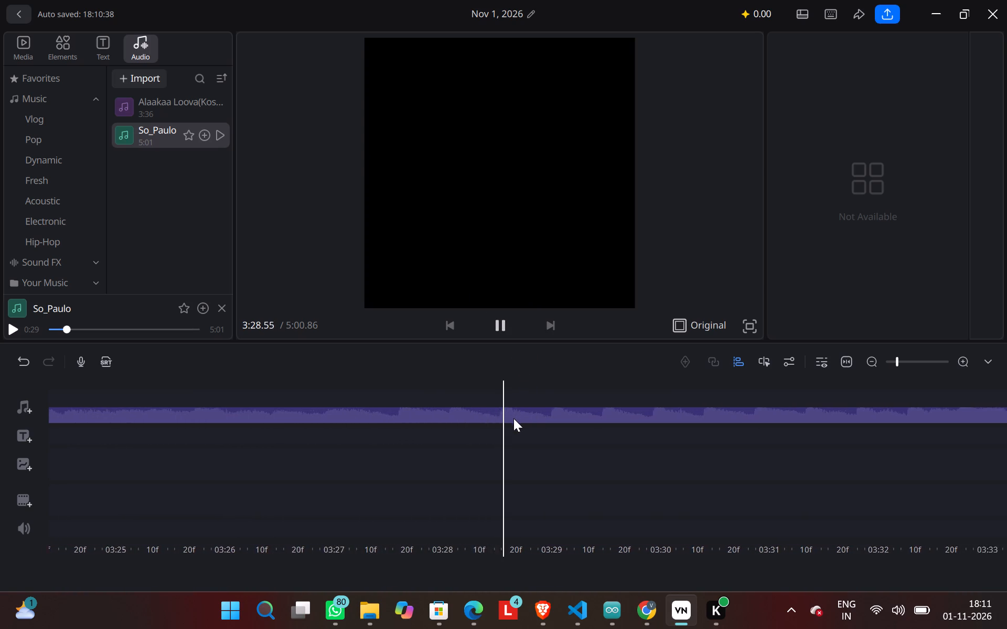
drag(513, 418, 446, 429)
click(507, 321)
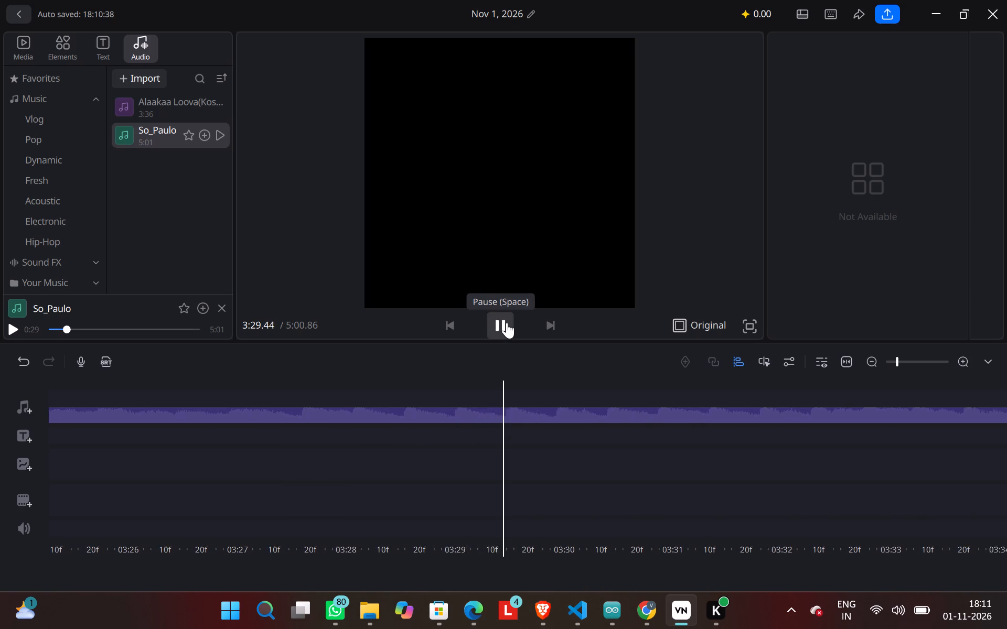
Play the second So_Paulo piece from about 3:32 and split it at about 3:43.
click(532, 407)
click(535, 416)
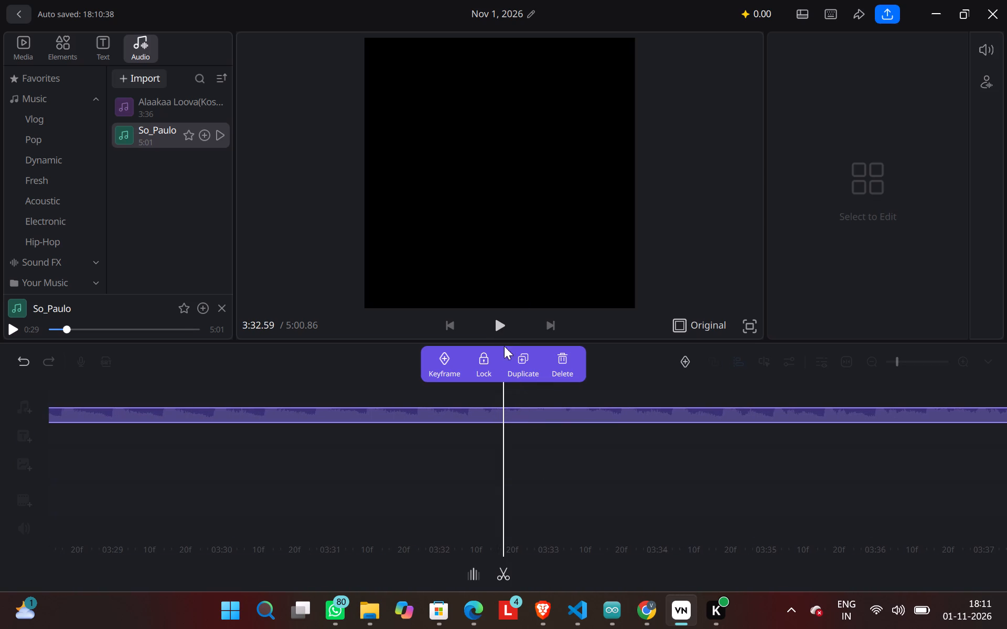
click(503, 330)
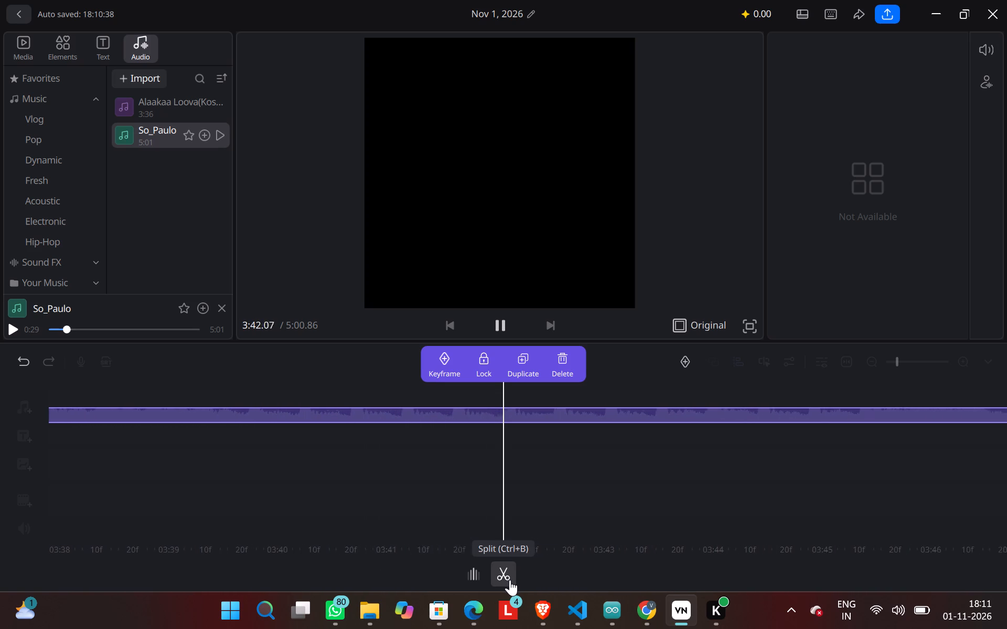
click(510, 580)
click(510, 580)
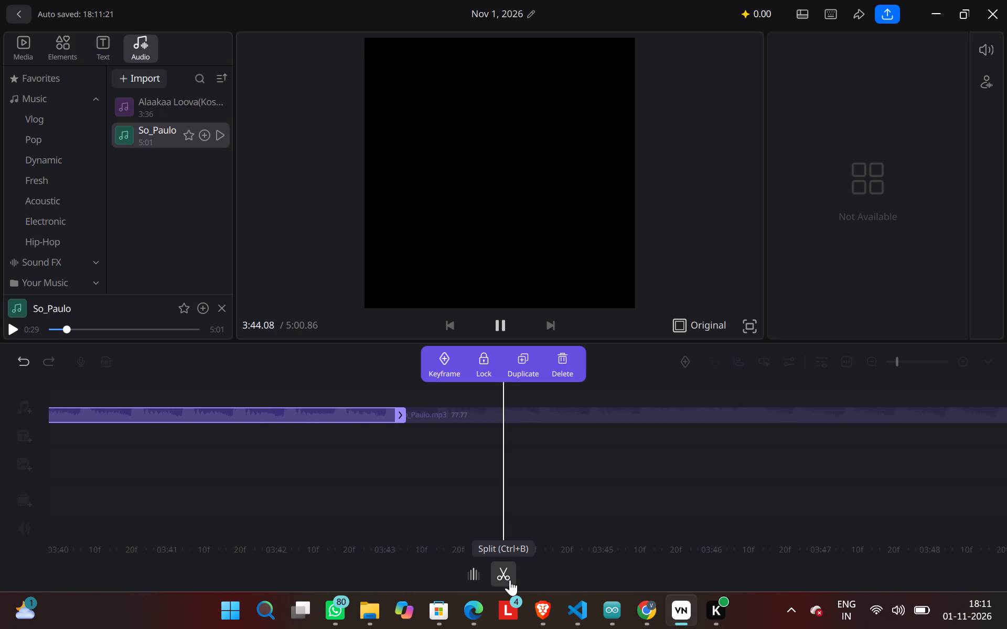
Delete the middle So_Paulo piece that ends at the 3:43 split.
click(562, 360)
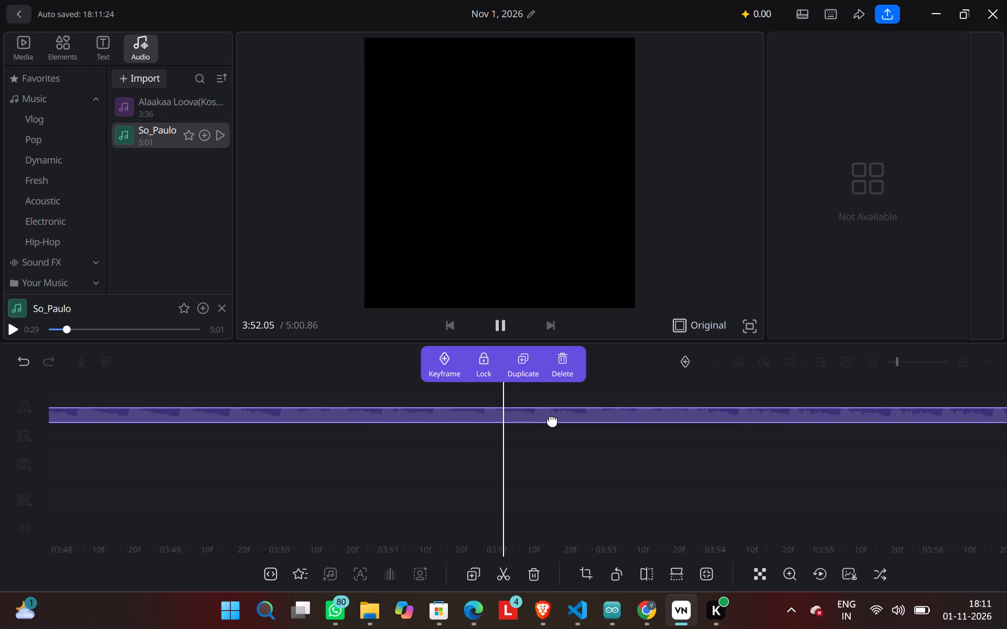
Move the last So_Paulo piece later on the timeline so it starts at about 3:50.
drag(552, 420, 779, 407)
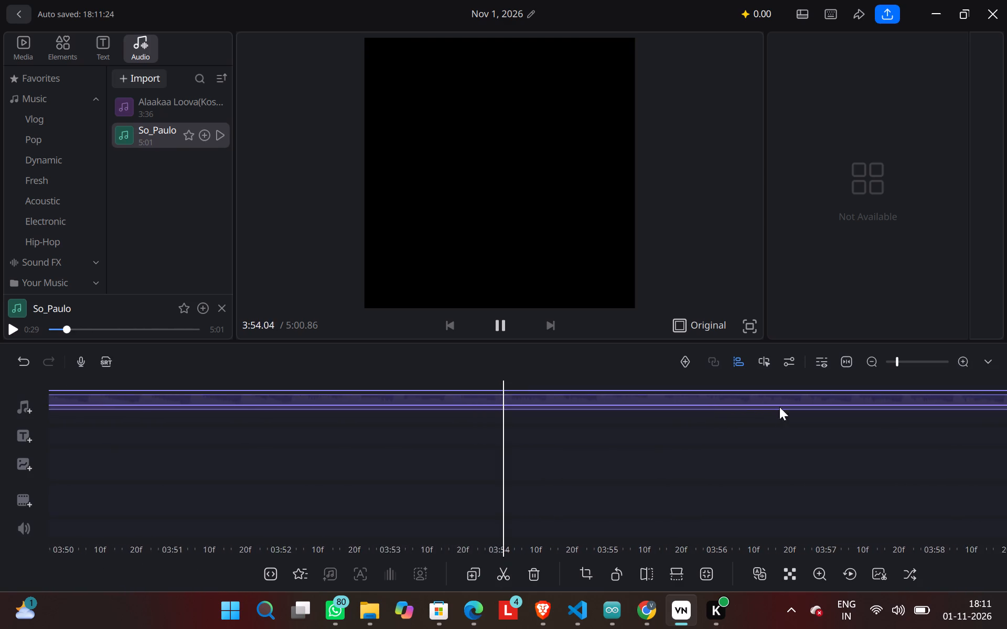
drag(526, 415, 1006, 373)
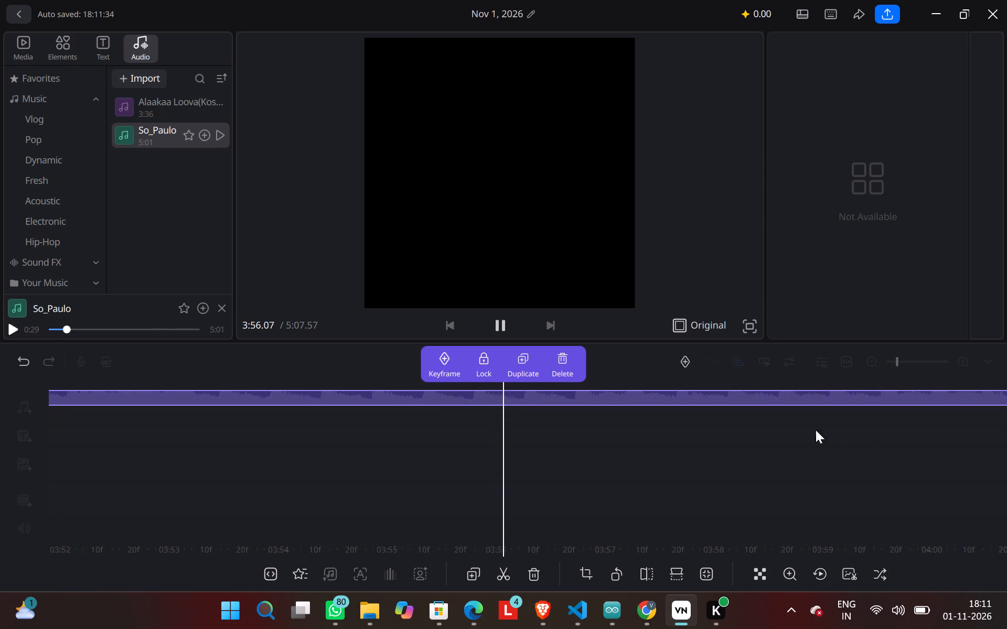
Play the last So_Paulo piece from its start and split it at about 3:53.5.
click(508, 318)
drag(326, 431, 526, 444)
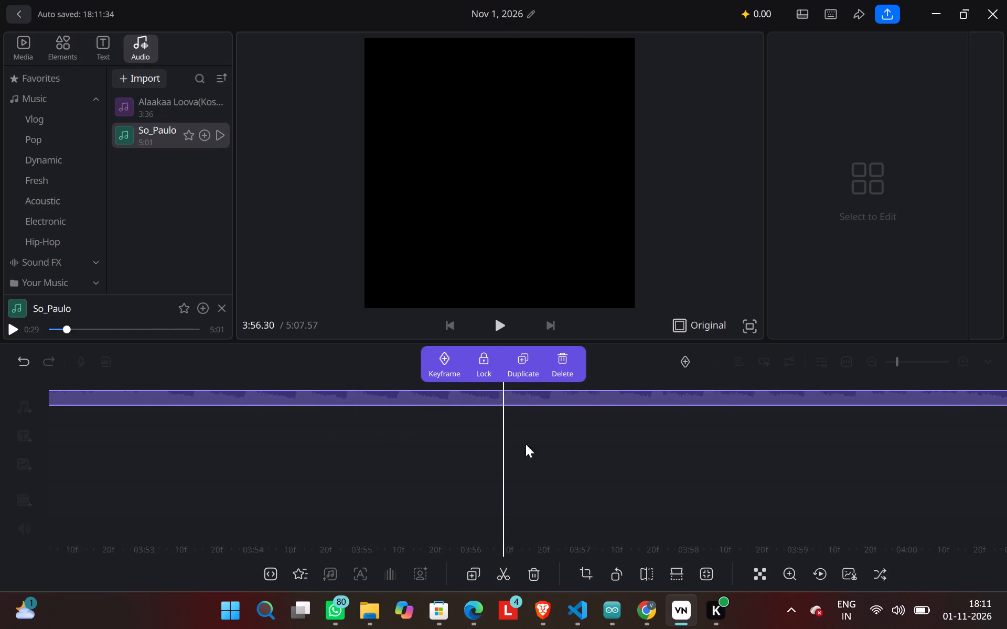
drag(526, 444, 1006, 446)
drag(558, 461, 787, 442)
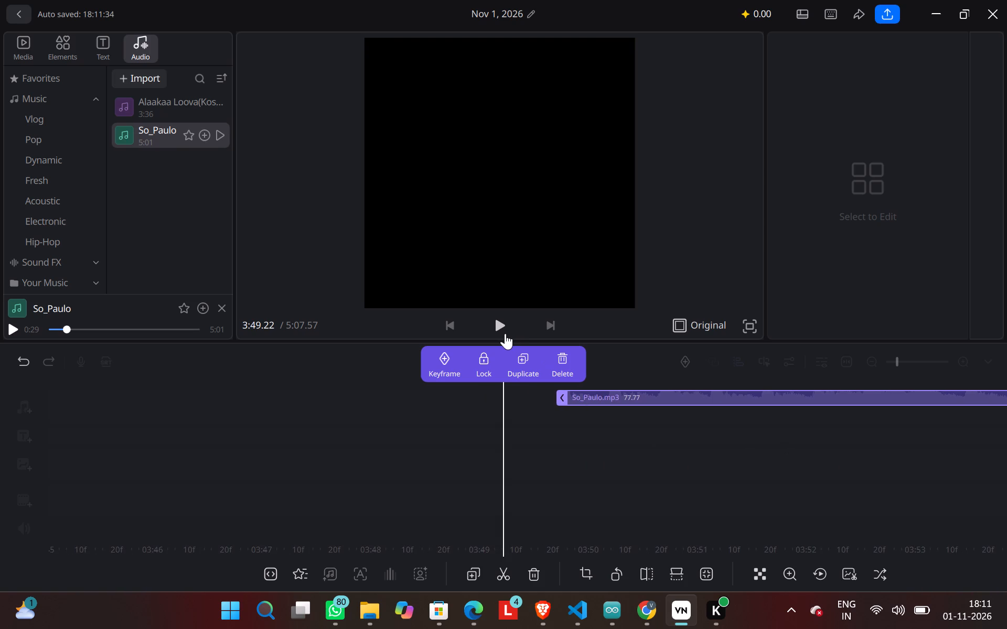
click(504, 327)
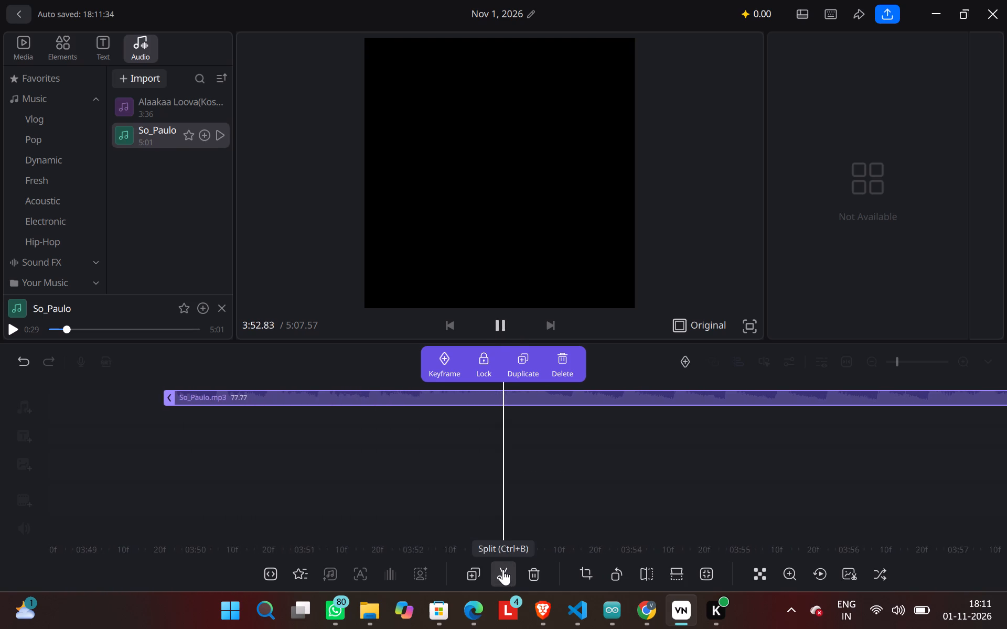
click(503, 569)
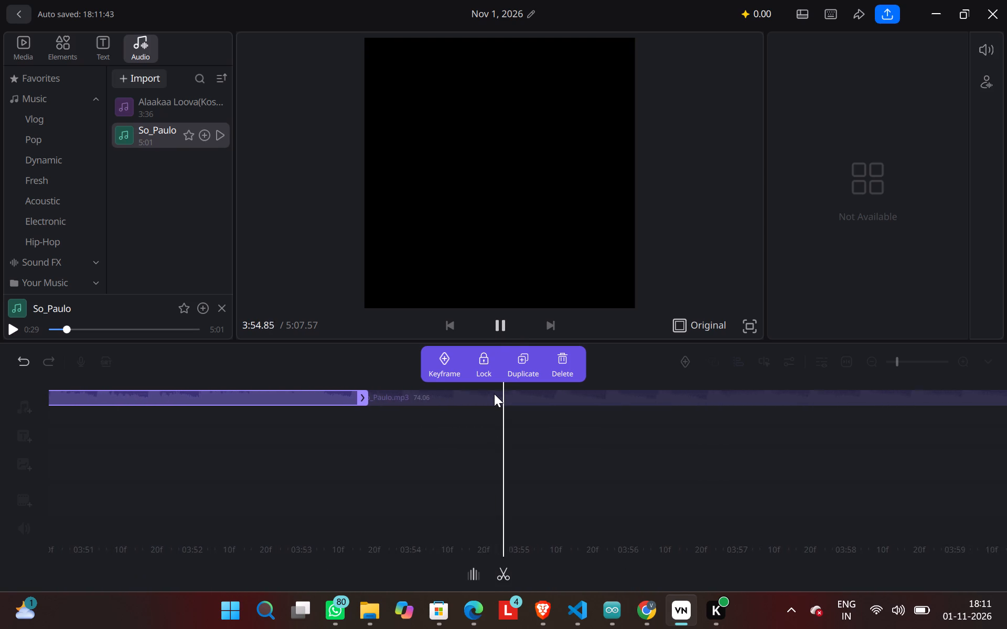
Delete all So_Paulo audio after the first piece, which ends at about 1:51.6.
double_click(562, 368)
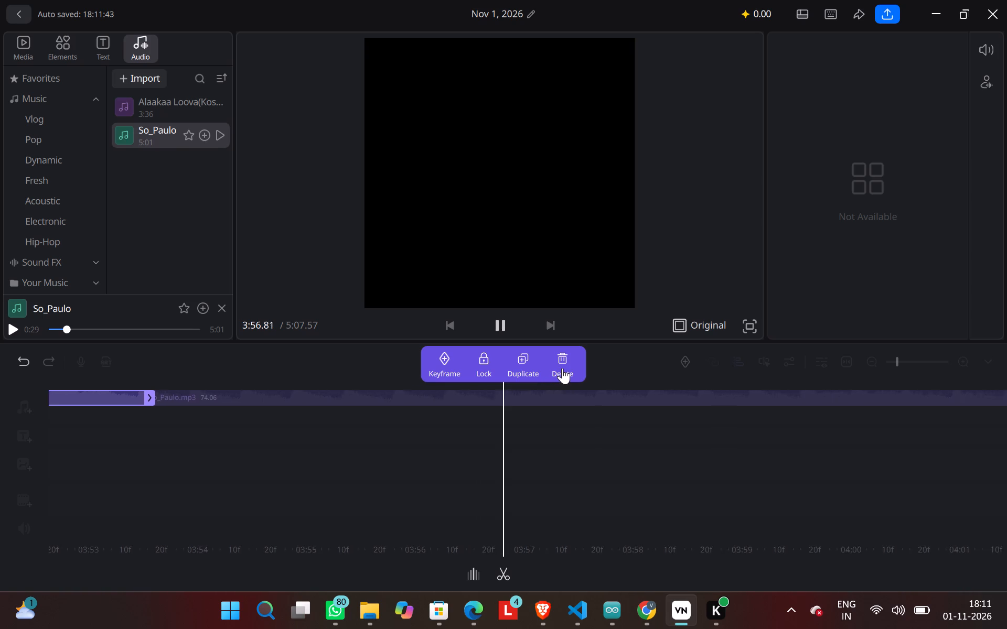
Play the remaining So_Paulo piece from the very start of the timeline and skim through its opening section.
drag(438, 448, 971, 421)
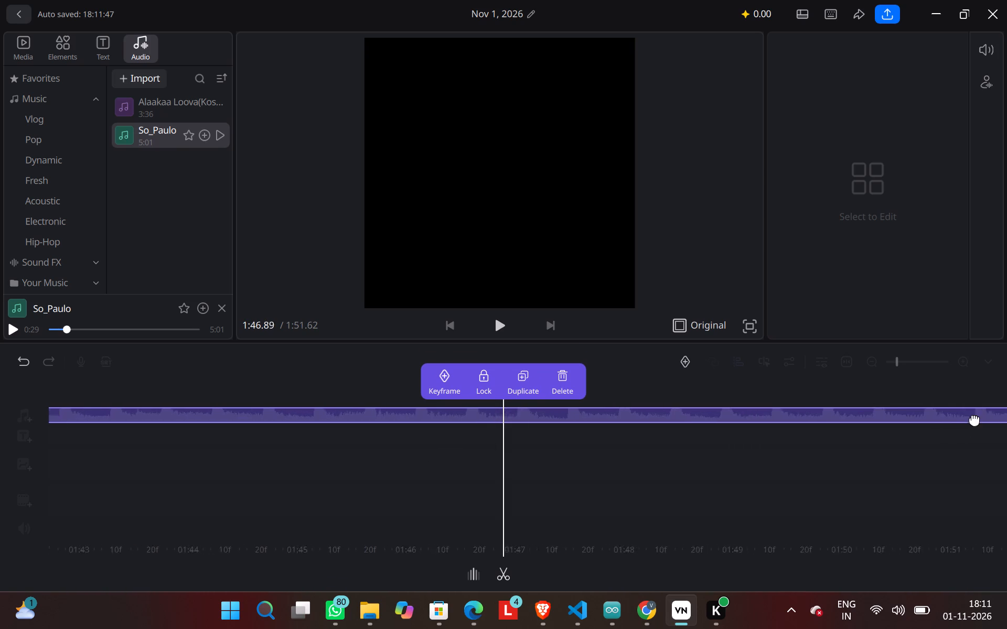
drag(454, 462, 1006, 431)
drag(478, 484, 1006, 425)
drag(398, 515, 866, 501)
drag(615, 526, 948, 486)
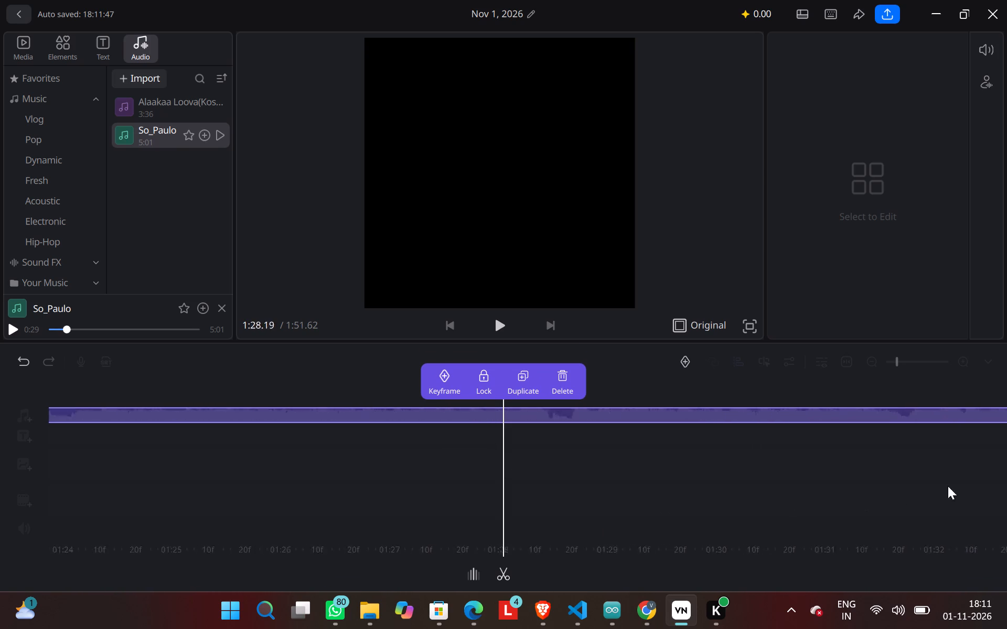
drag(948, 486, 923, 490)
drag(748, 519, 1006, 457)
drag(624, 516, 1006, 424)
drag(655, 509, 871, 433)
drag(624, 482, 846, 439)
drag(553, 506, 842, 409)
drag(566, 497, 790, 407)
drag(633, 470, 815, 397)
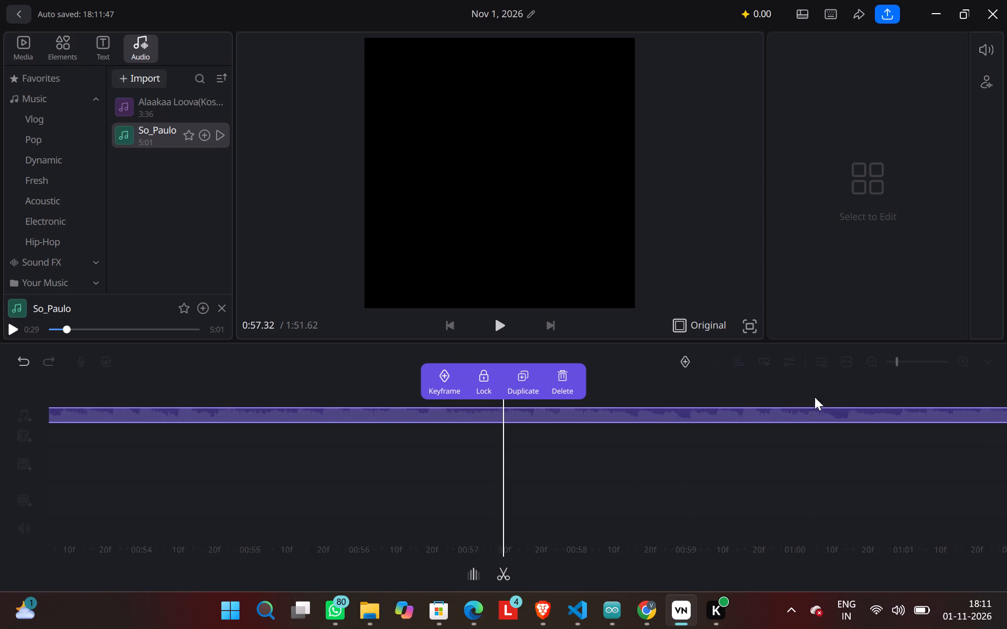
drag(815, 397, 813, 398)
drag(704, 460, 775, 428)
drag(590, 502, 760, 434)
drag(670, 483, 792, 419)
drag(628, 472, 807, 382)
drag(660, 430, 815, 349)
drag(635, 442, 810, 354)
drag(587, 450, 799, 384)
drag(662, 459, 747, 444)
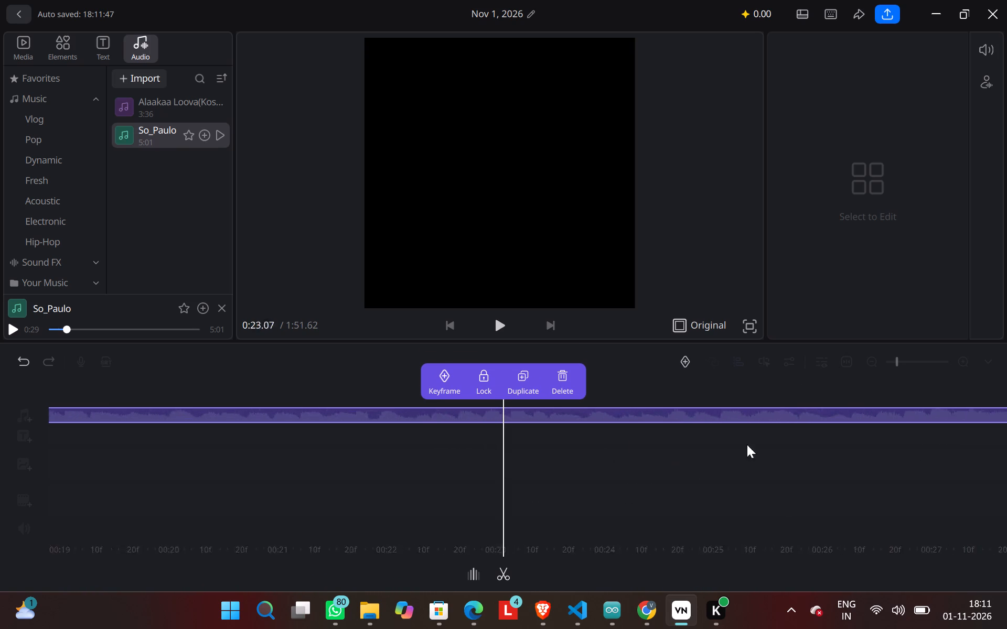
drag(747, 444, 885, 408)
drag(61, 465, 1006, 452)
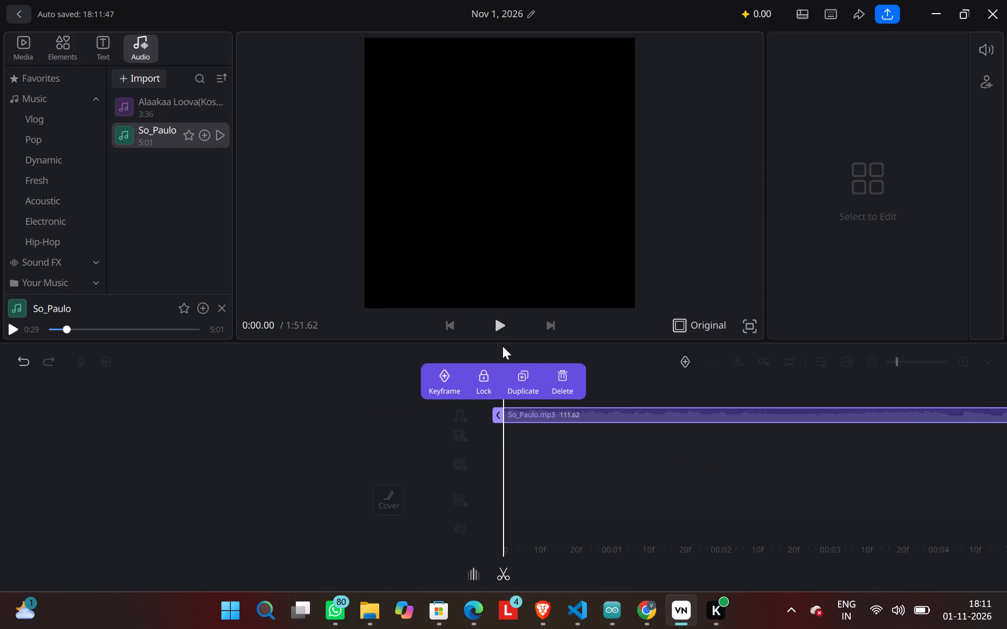
click(495, 337)
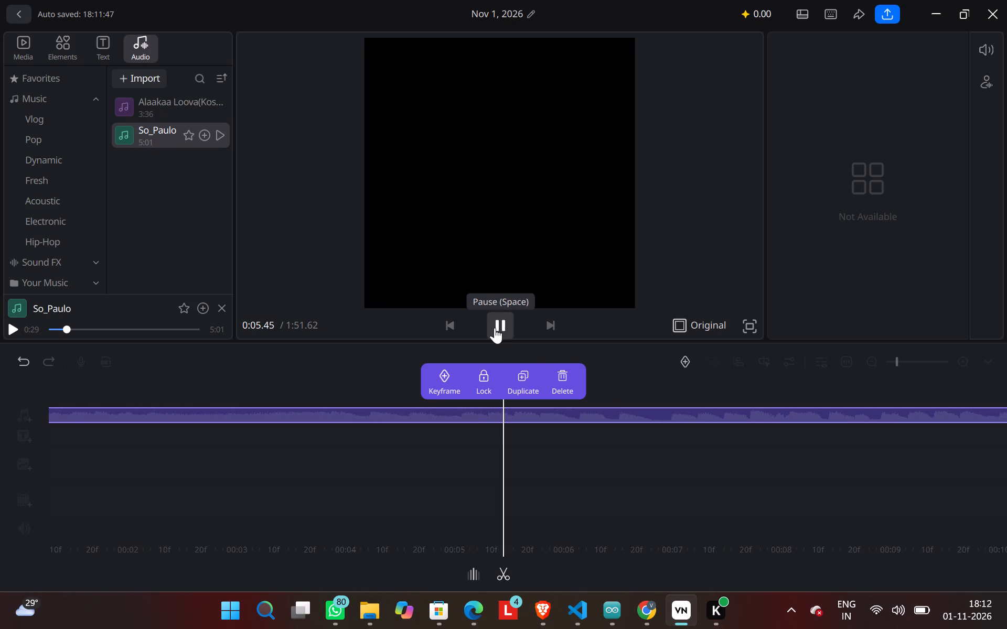
drag(826, 500, 0, 506)
drag(840, 439, 501, 457)
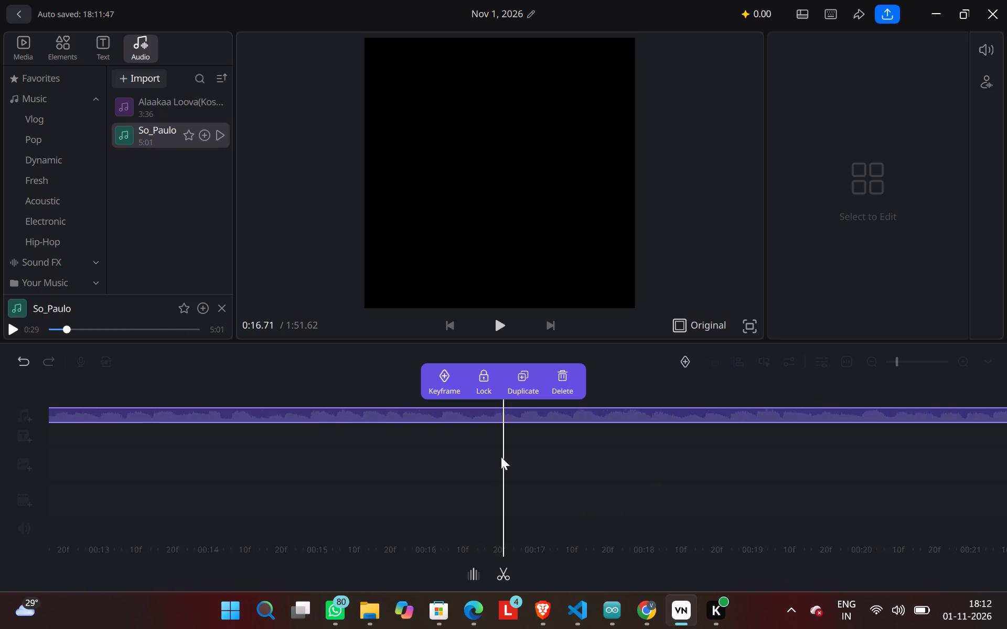
drag(501, 457, 466, 467)
Undo the last two deletions of the So_Paulo audio after the first piece.
click(20, 353)
click(20, 353)
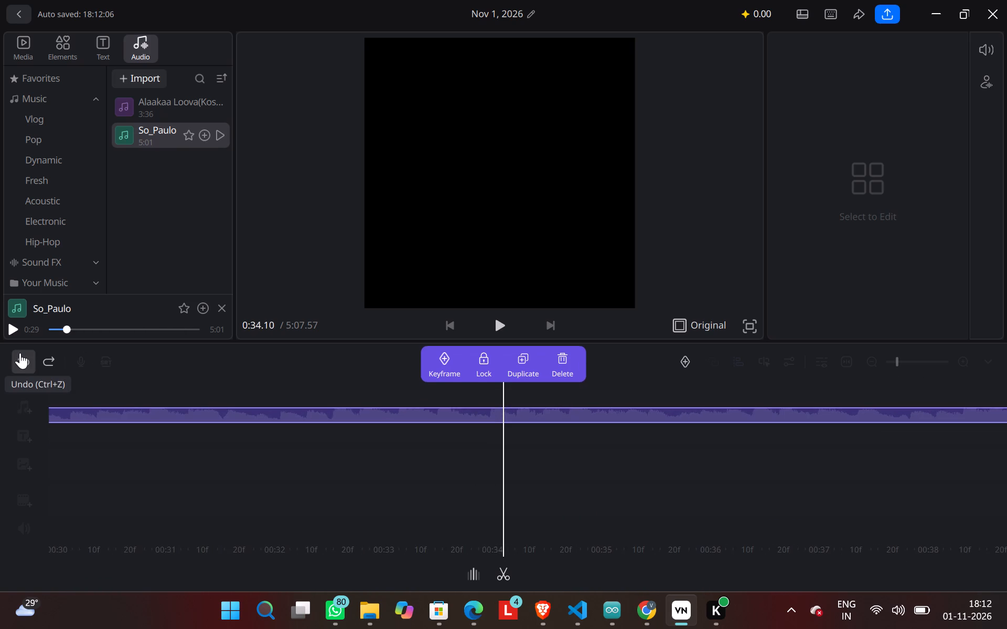
Split the last So_Paulo piece at about 3:55.8 and delete its short section before the split.
click(498, 322)
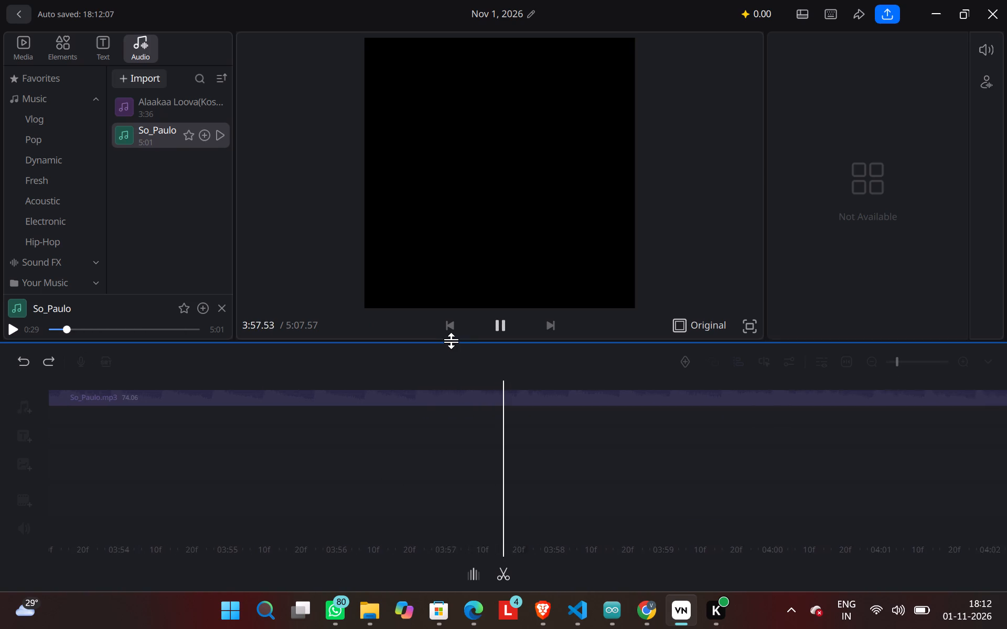
drag(405, 416, 613, 492)
click(511, 386)
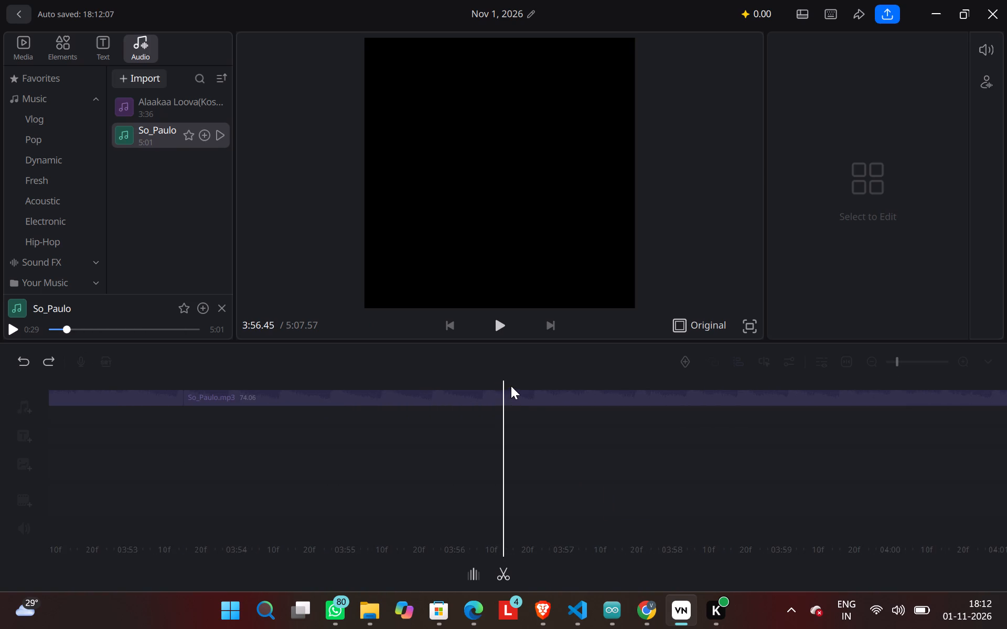
click(516, 402)
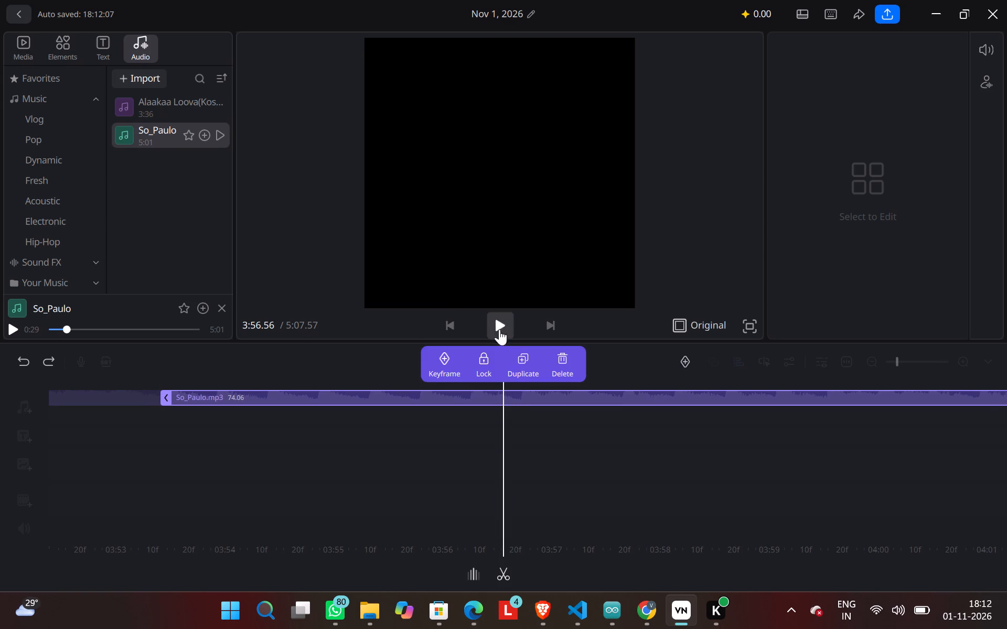
click(499, 329)
drag(457, 446, 618, 440)
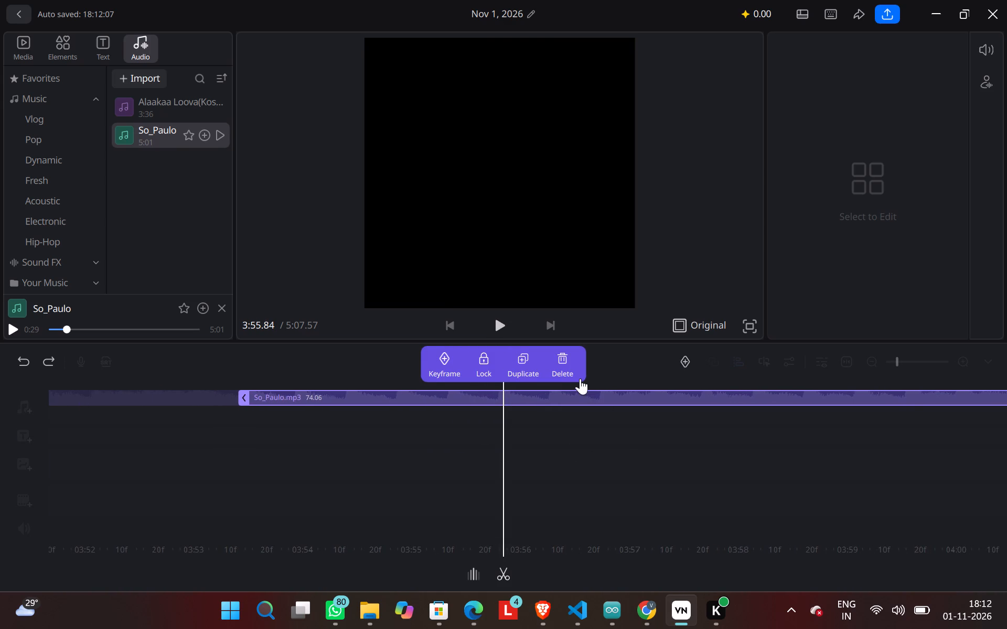
click(513, 579)
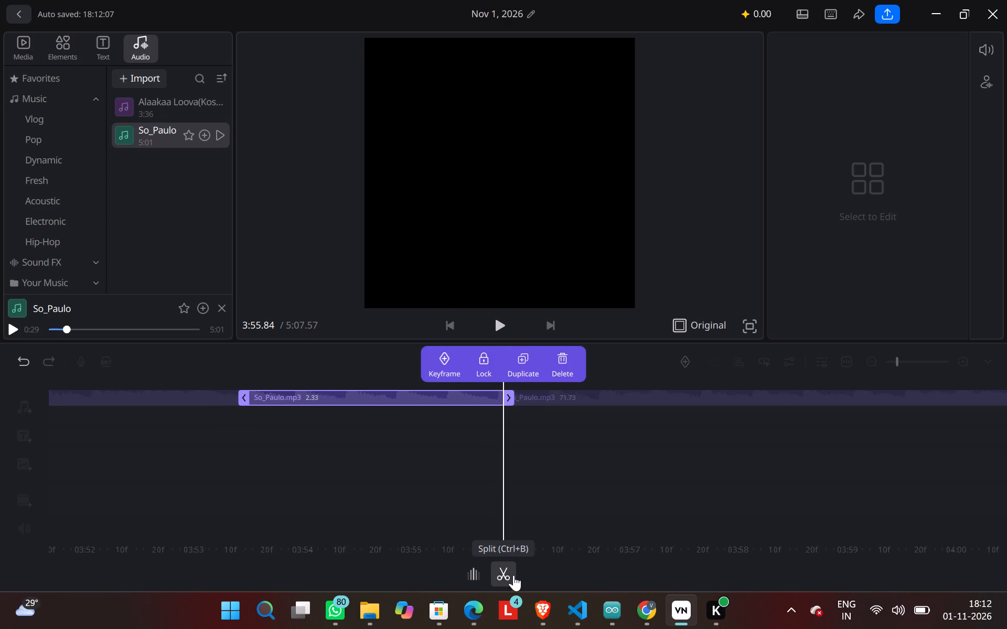
click(569, 361)
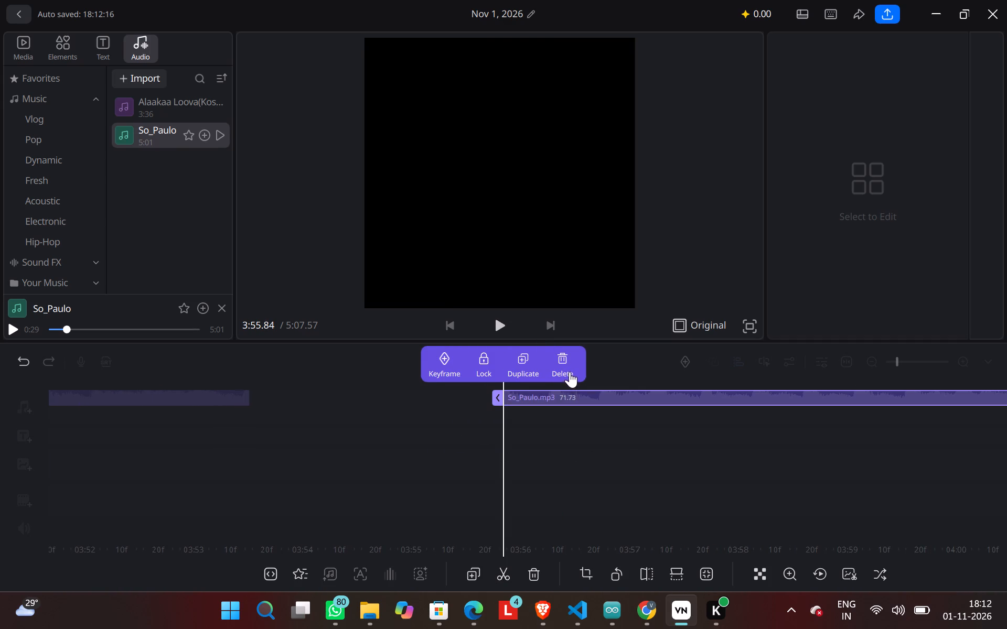
Play the last So_Paulo piece from about 3:55.8, and go back to the start of the short piece before it.
click(502, 331)
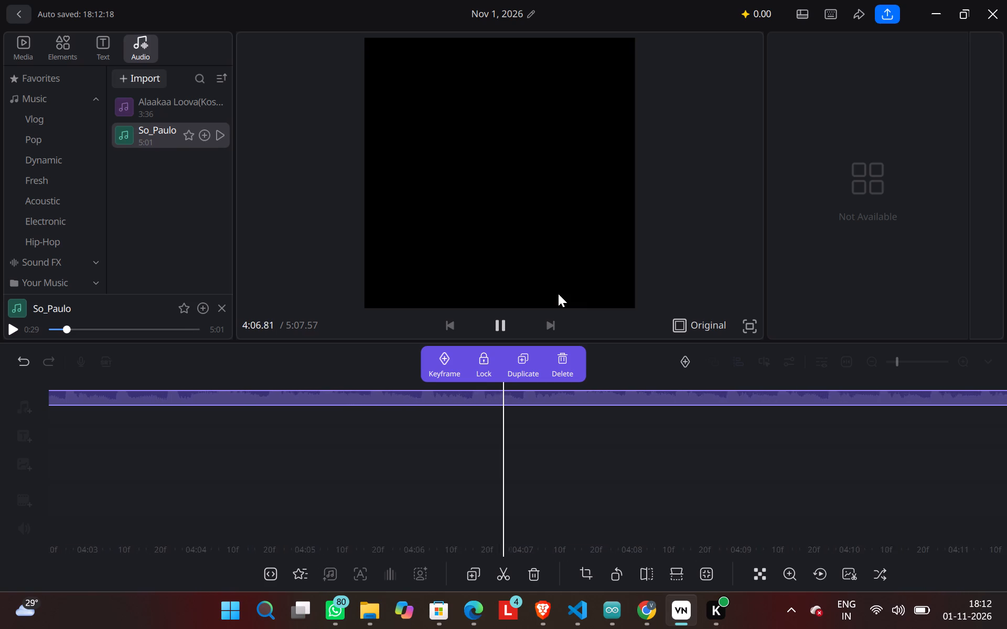
drag(436, 412, 1006, 316)
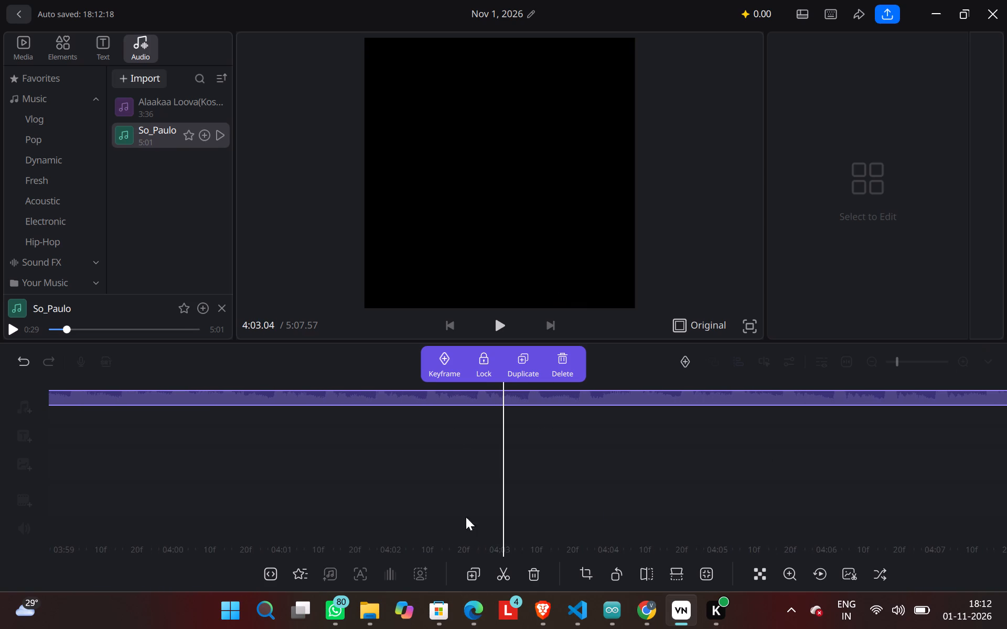
drag(324, 491, 951, 457)
drag(566, 451, 970, 421)
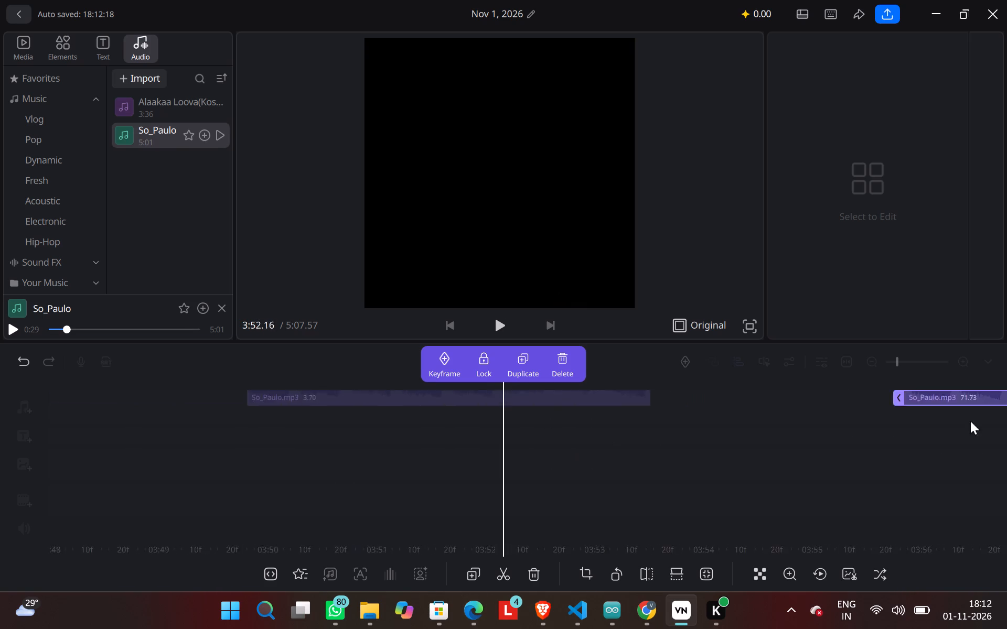
drag(970, 421, 994, 419)
drag(752, 444, 723, 454)
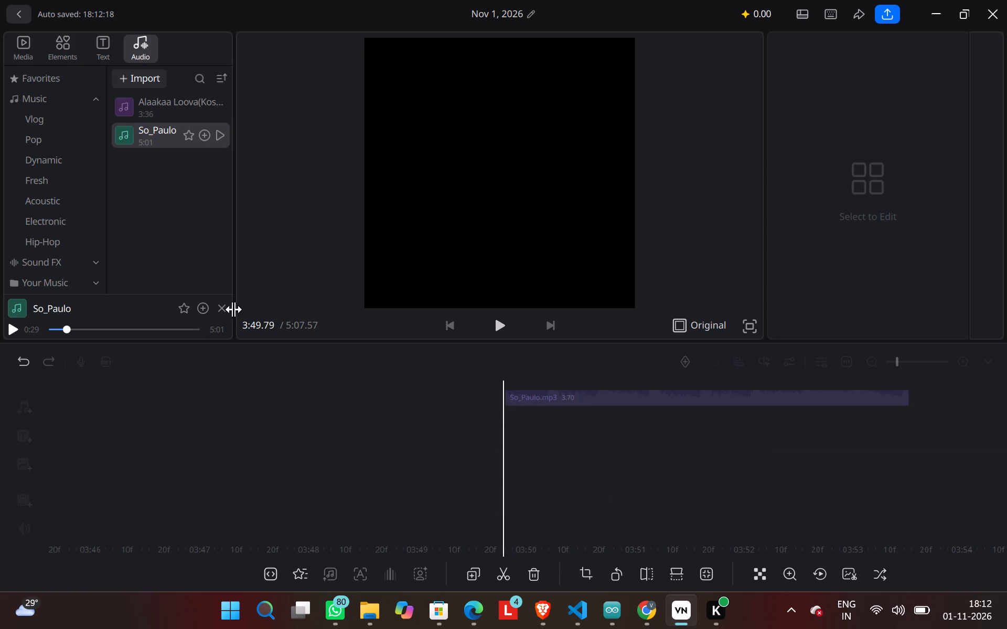
Add the gym video from the Downloads folder to the main video track.
click(34, 468)
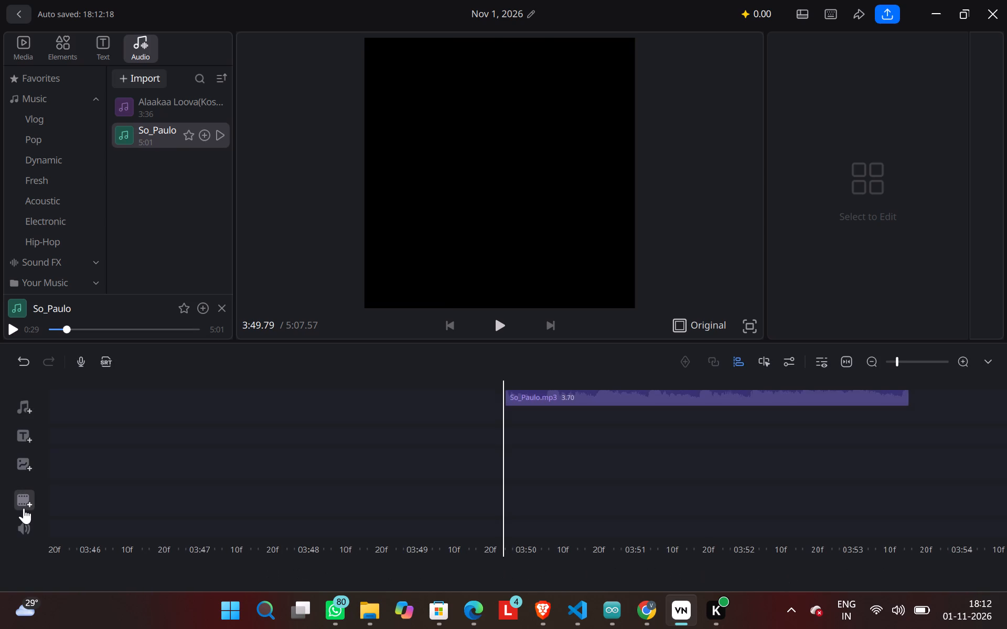
click(24, 508)
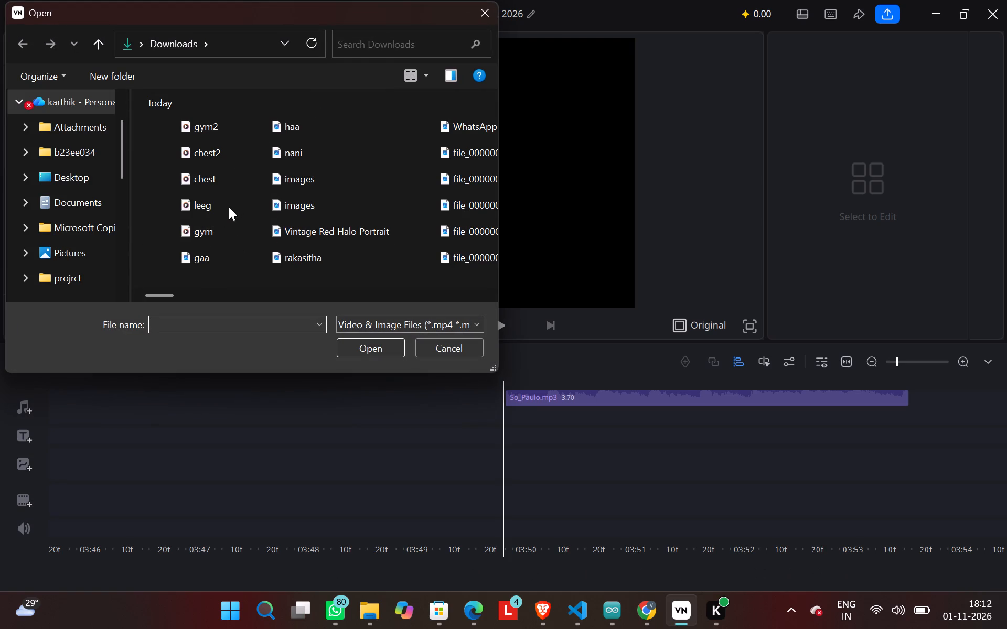
scroll(213, 241, down, 1)
scroll(213, 241, up, 2)
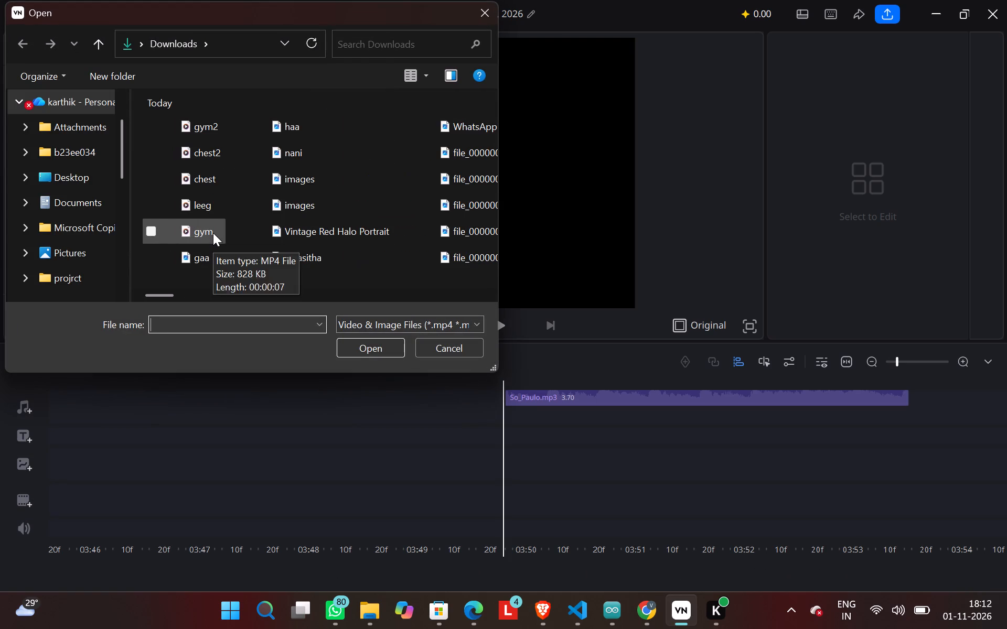
click(213, 233)
click(381, 346)
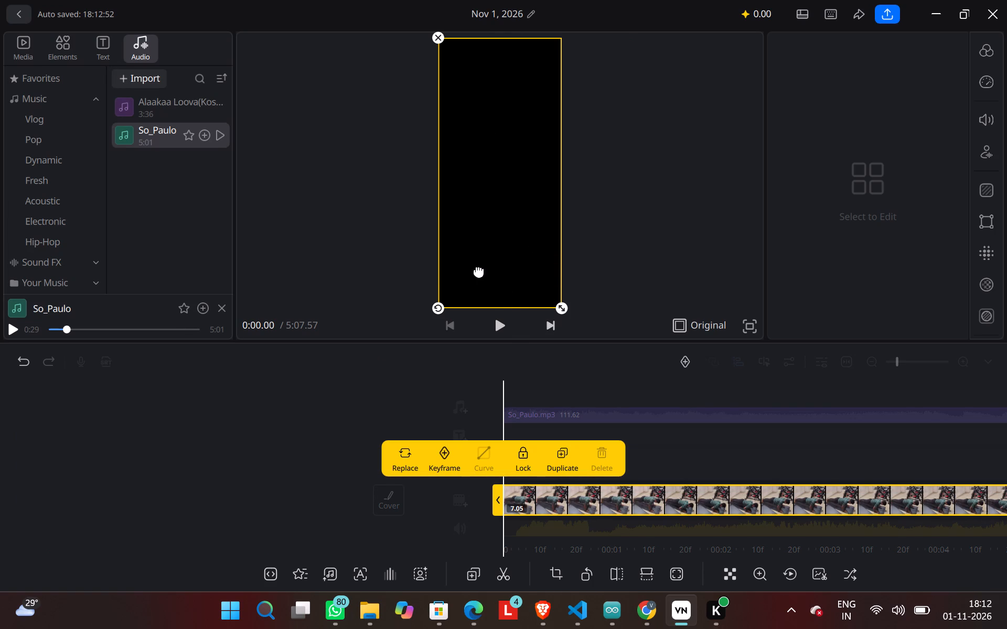
Preview the gym clip, split it at about 0:00.29 and delete the short opening section.
click(506, 313)
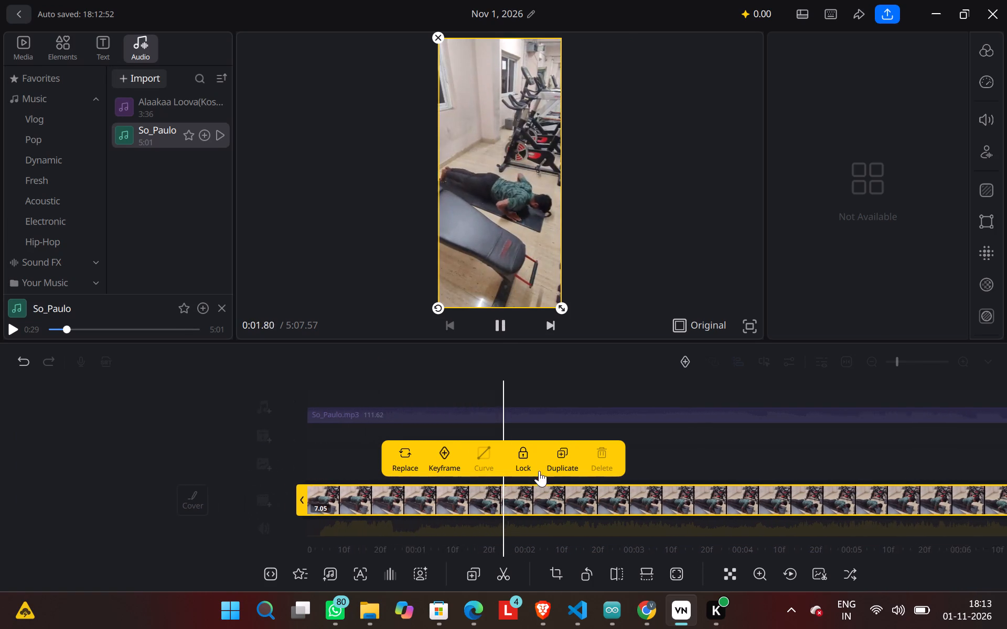
click(512, 508)
drag(521, 502, 759, 525)
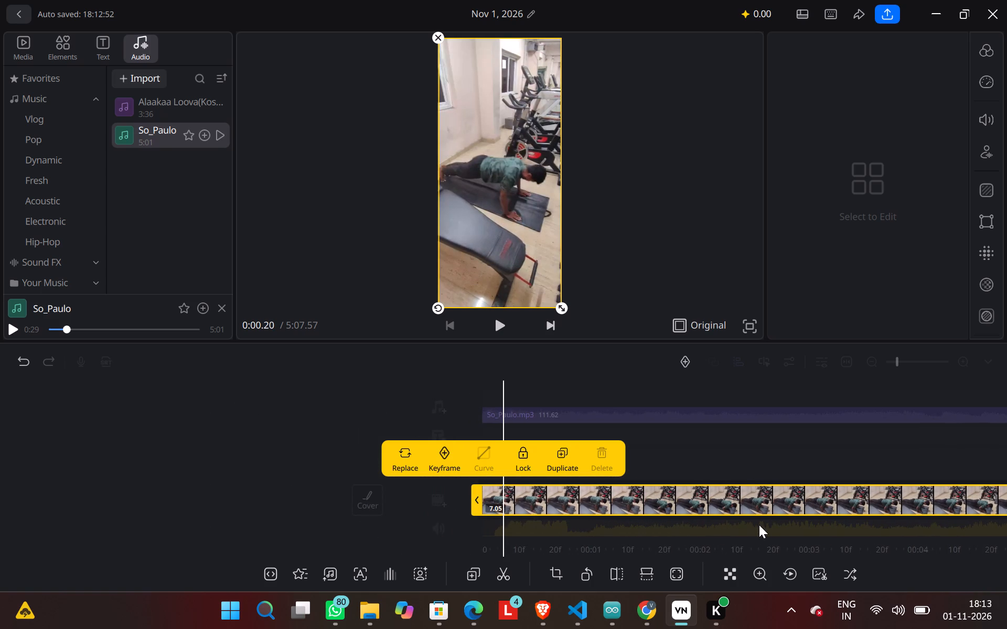
drag(759, 525, 748, 530)
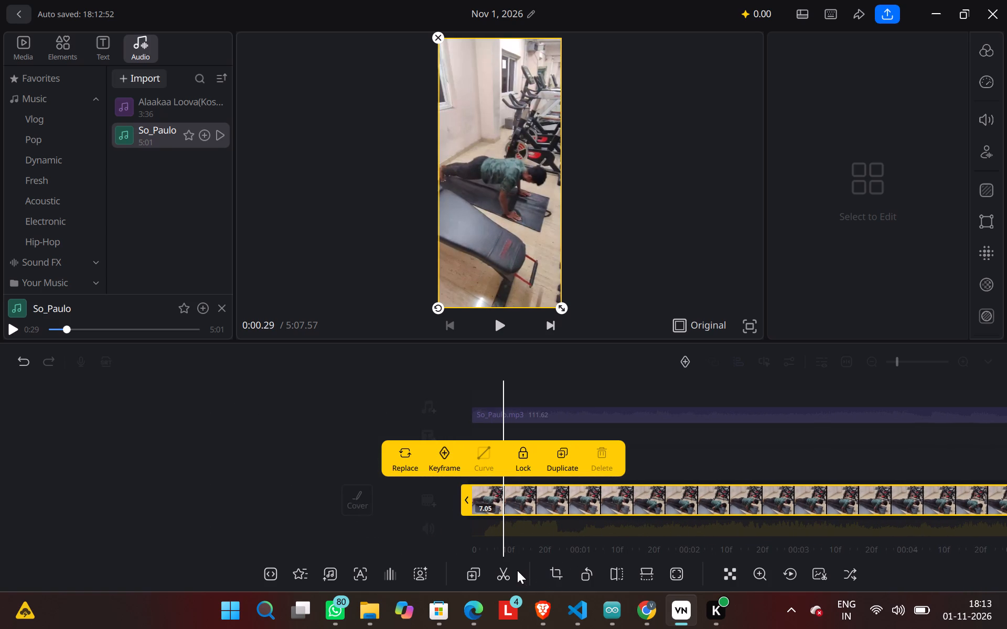
click(508, 571)
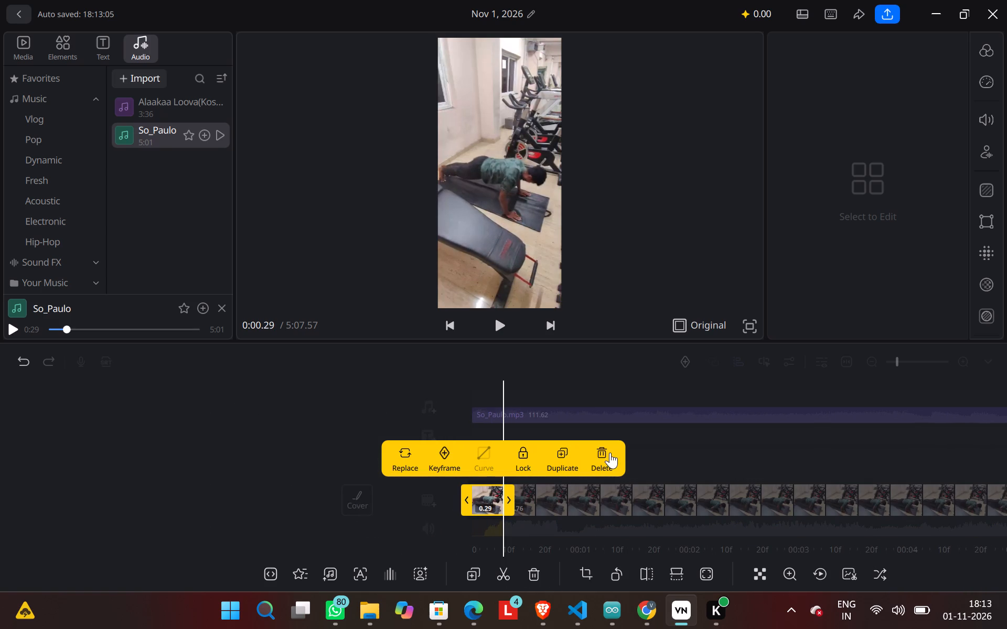
click(610, 452)
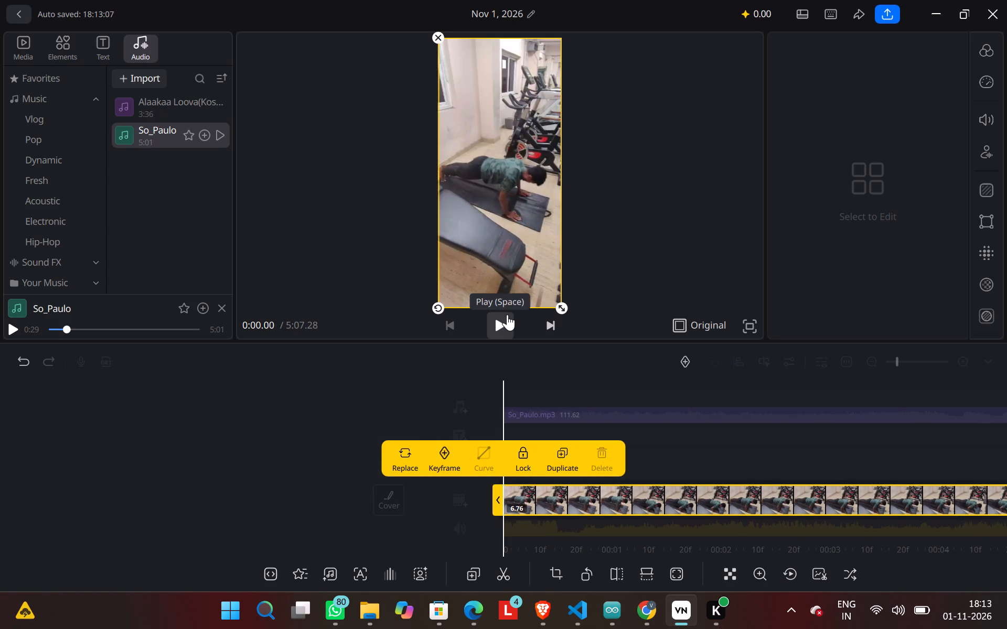
Play the trimmed gym clip from the start of the timeline.
click(507, 314)
click(579, 376)
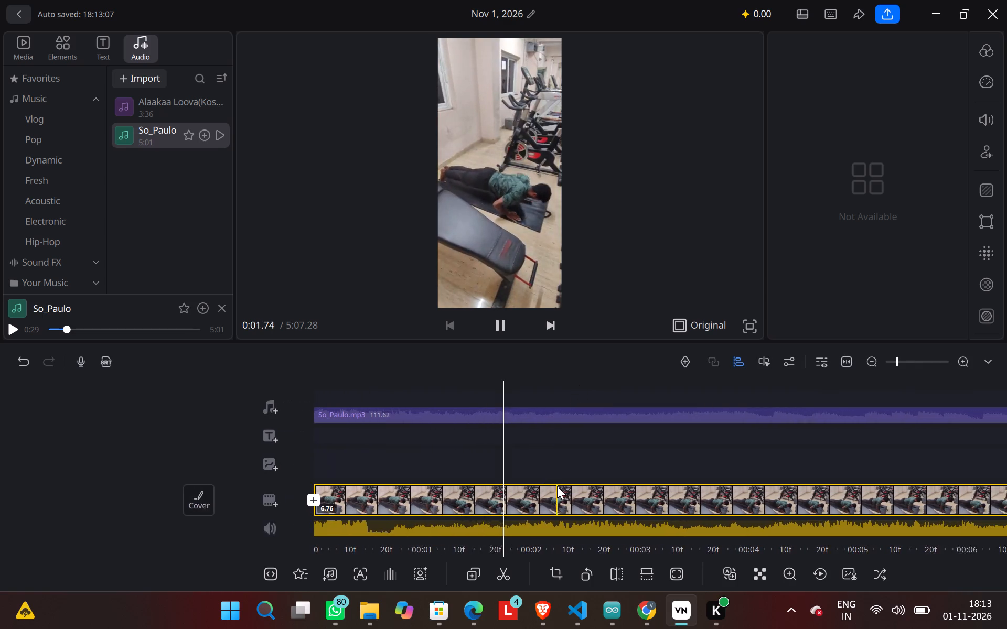
Stop the preview, split the gym clip at about 0:03.80 and delete the section after the cut.
click(557, 486)
click(505, 321)
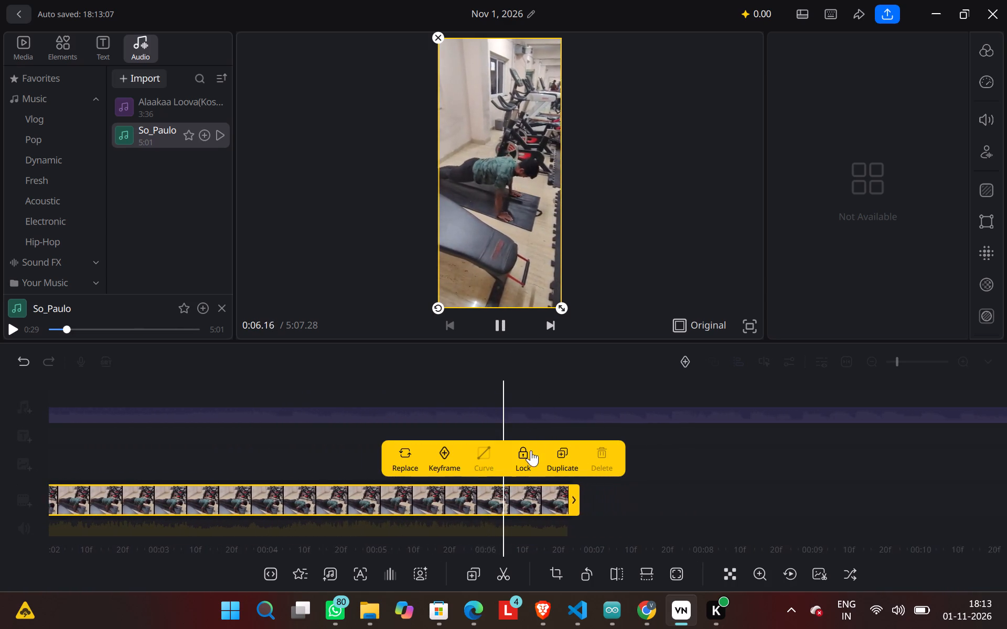
drag(531, 500, 687, 512)
drag(401, 516, 844, 537)
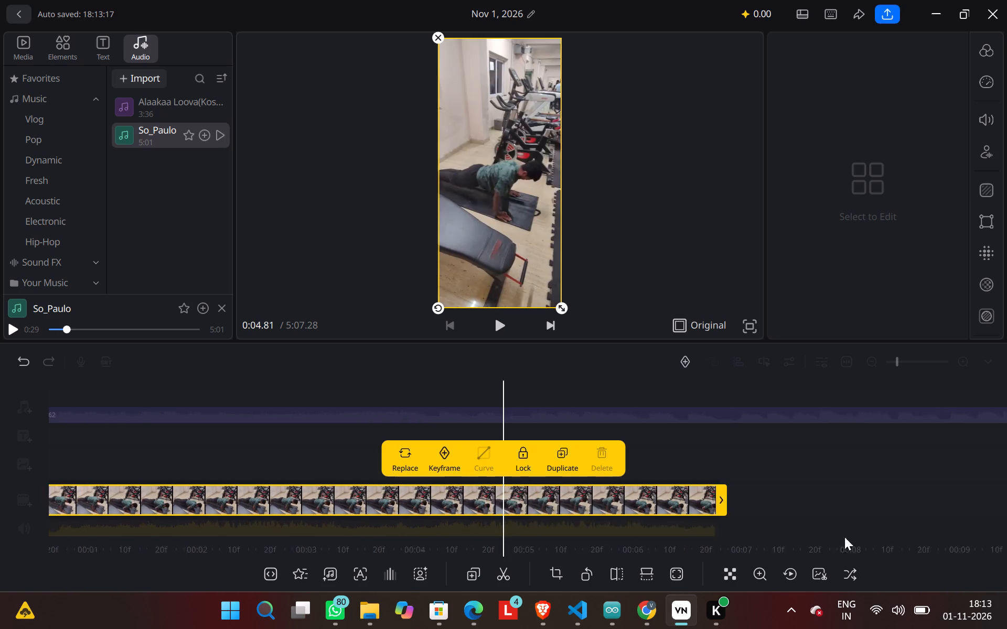
drag(844, 537, 890, 537)
drag(622, 512, 569, 529)
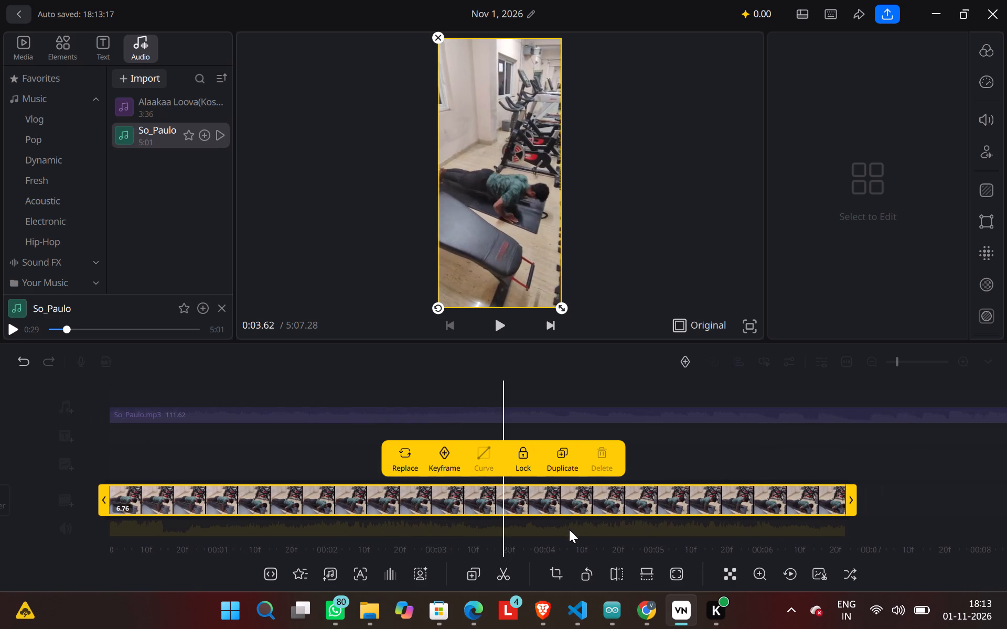
drag(569, 529, 550, 538)
click(510, 580)
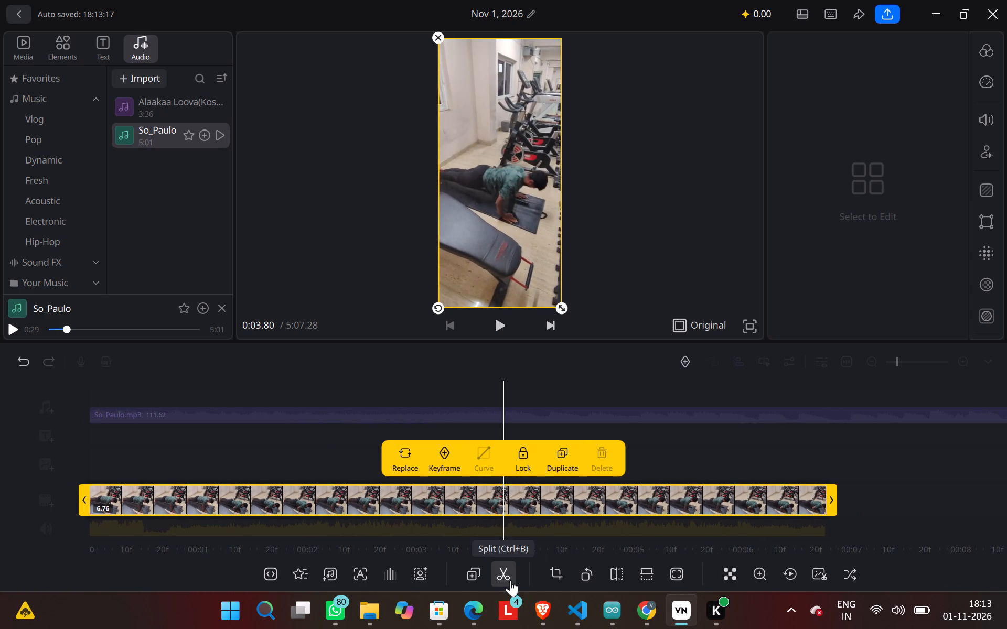
click(599, 501)
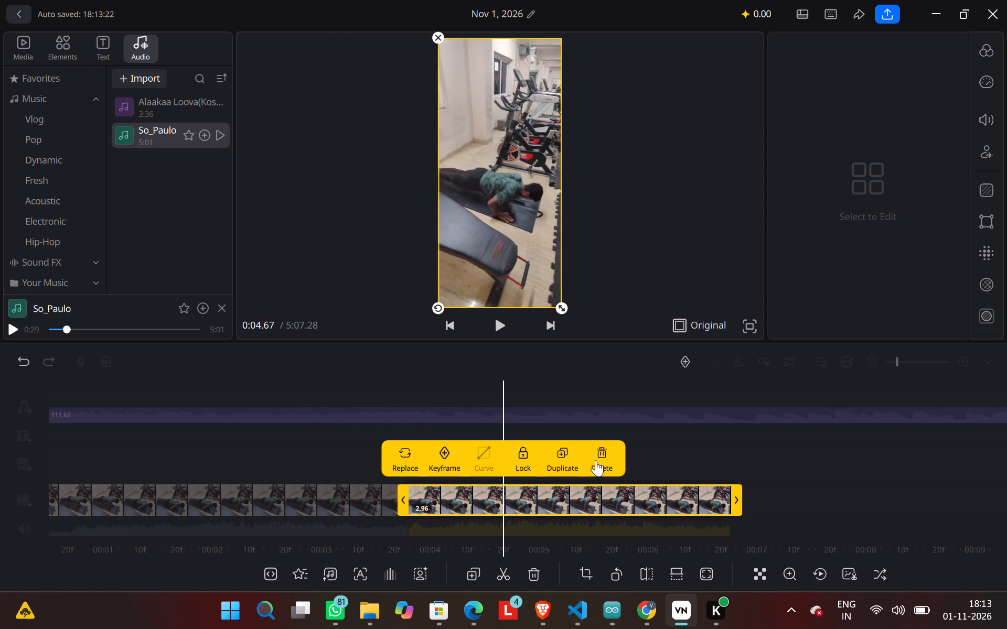
click(597, 457)
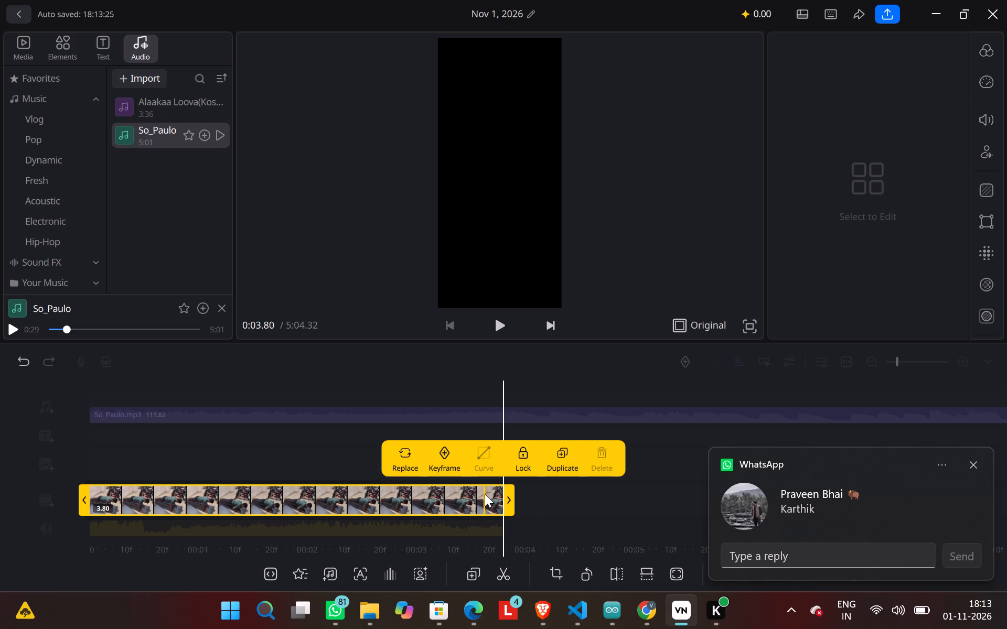
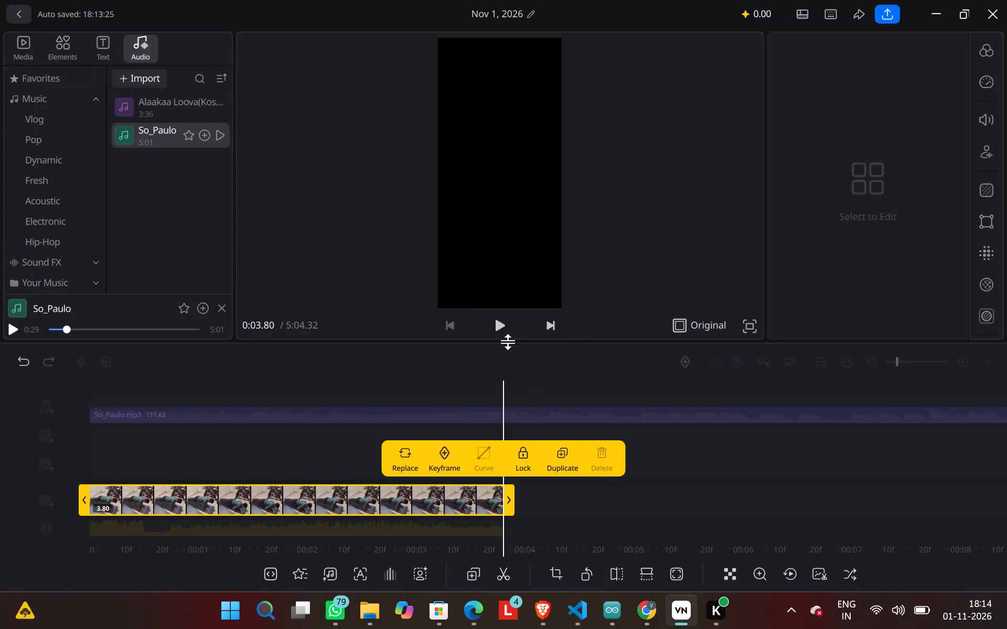
Start adding a media overlay on the track above the gym clip, with the playhead at about 0:03.71.
drag(365, 490, 370, 486)
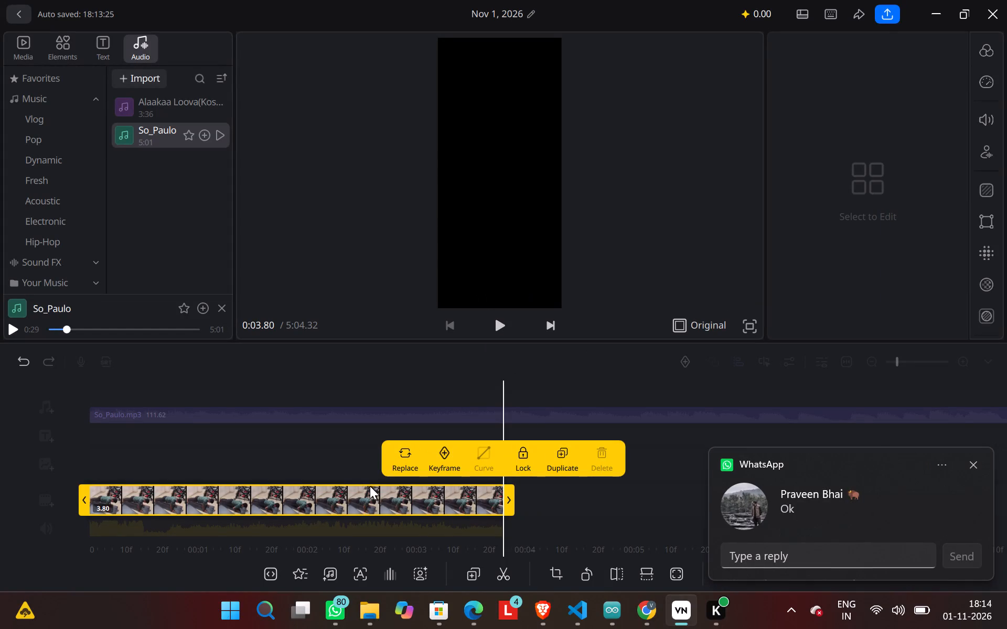
drag(370, 486, 388, 482)
drag(388, 482, 372, 493)
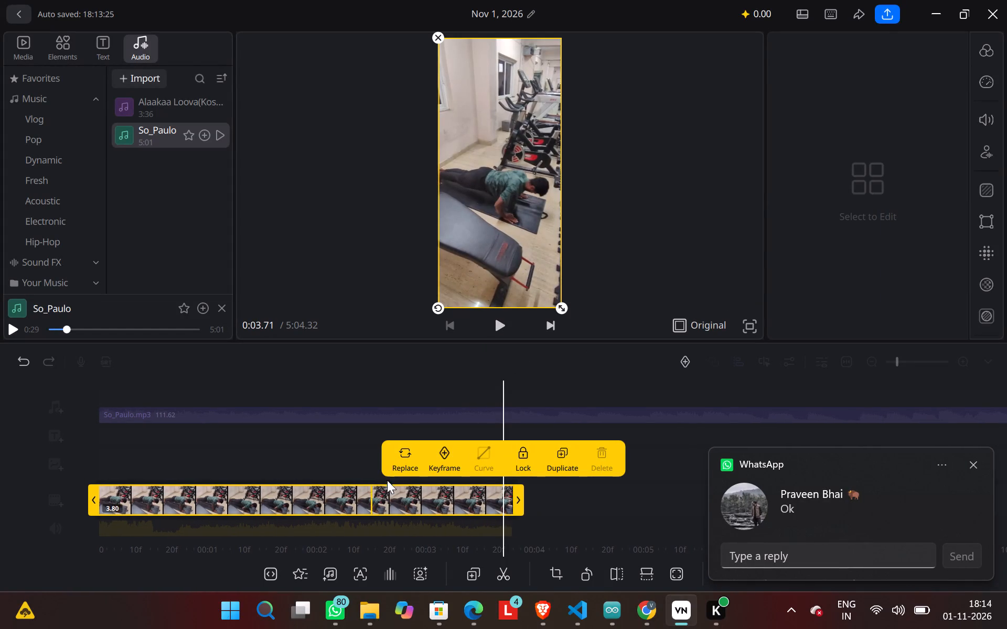
click(50, 469)
click(61, 469)
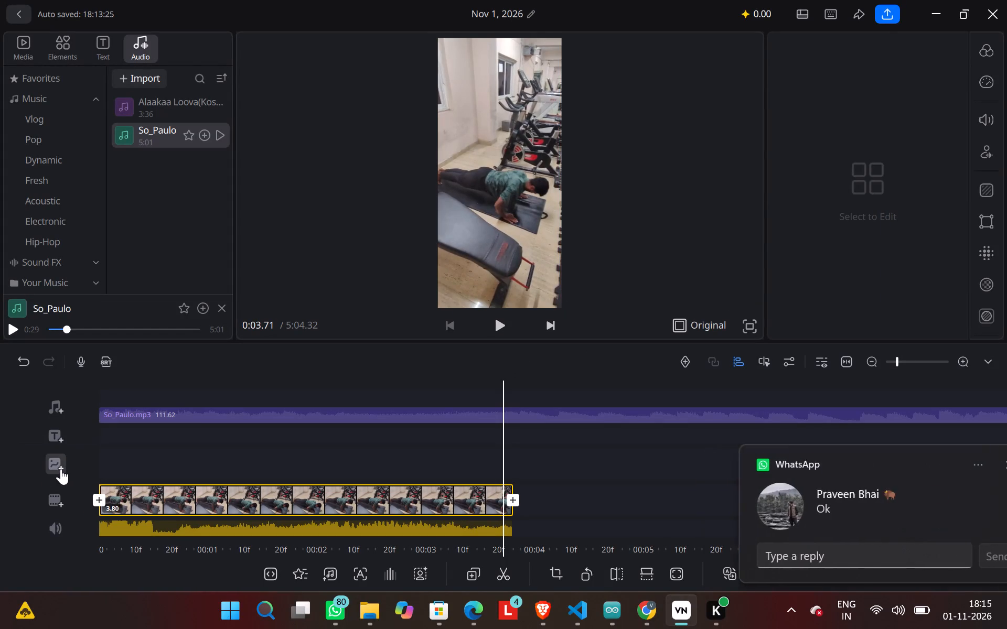
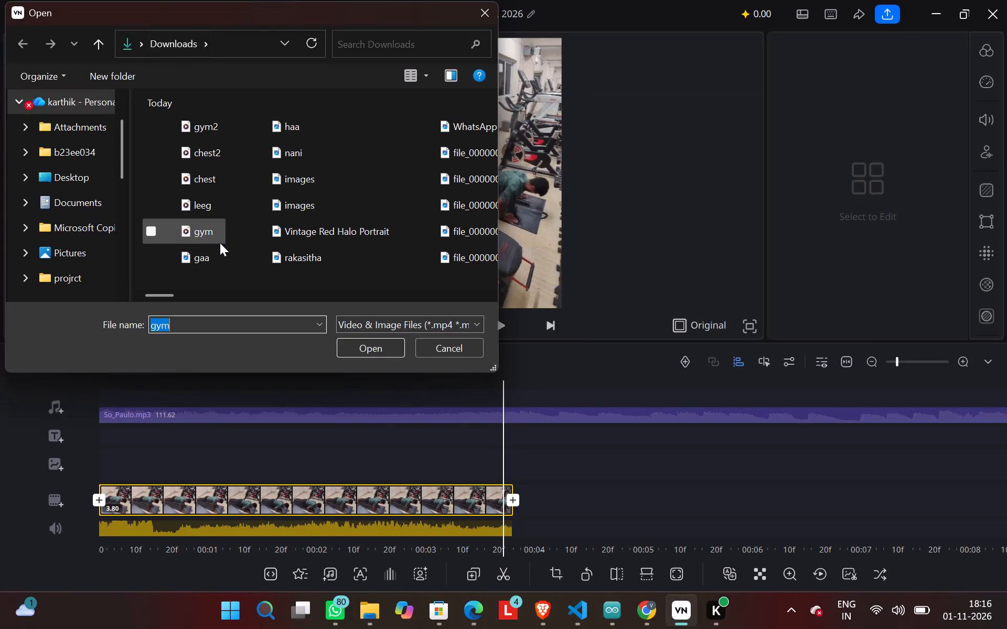
Add the leeg video from the Downloads folder as an overlay clip at about 0:03.71.
click(223, 216)
click(355, 344)
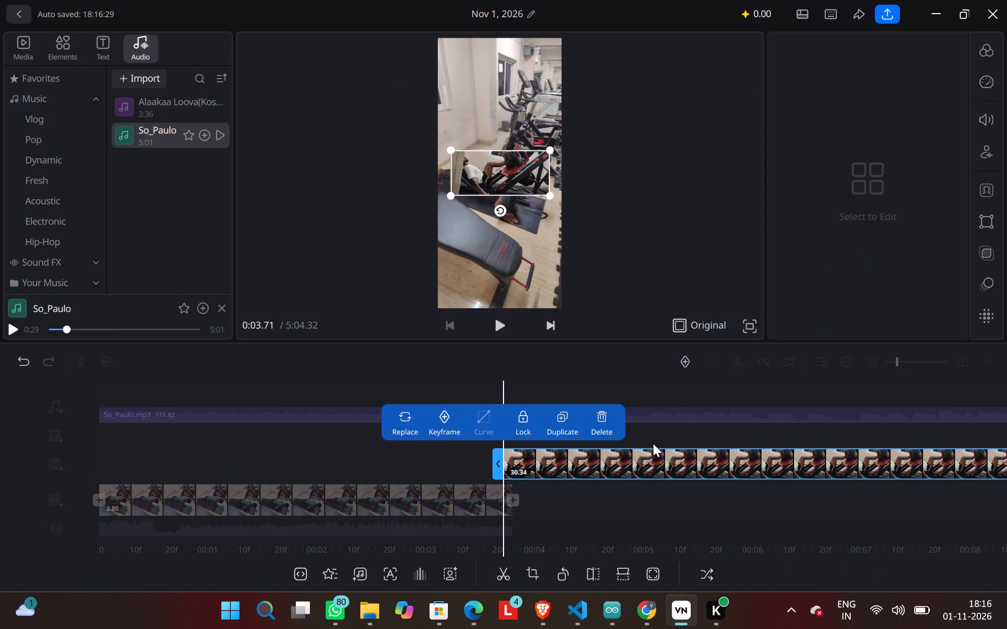
Shift the leeg clip slightly earlier, split it at 0:03.71 and delete the short opening section.
drag(668, 456, 646, 465)
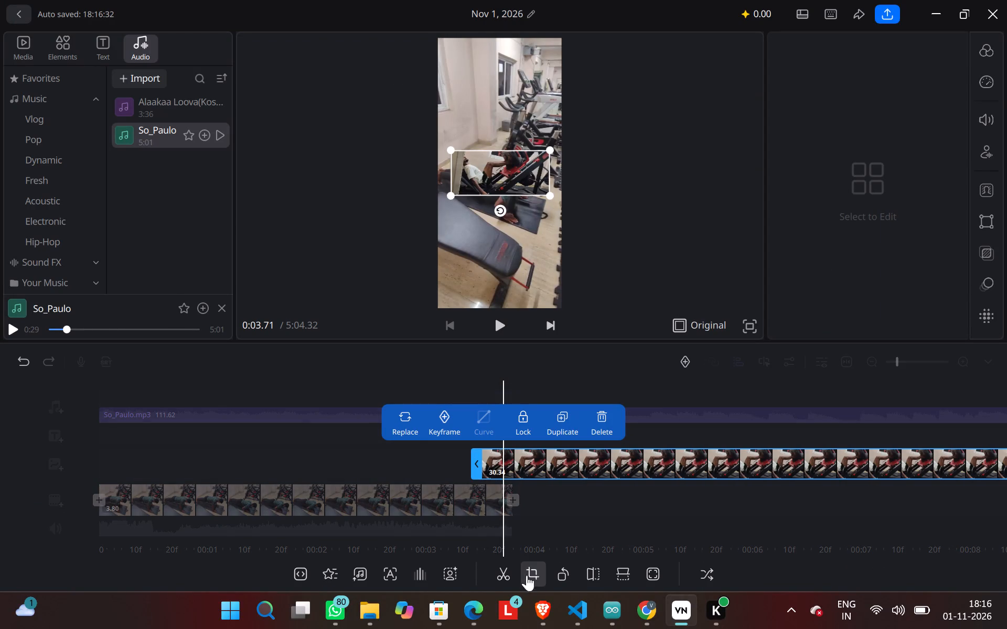
click(510, 577)
click(595, 417)
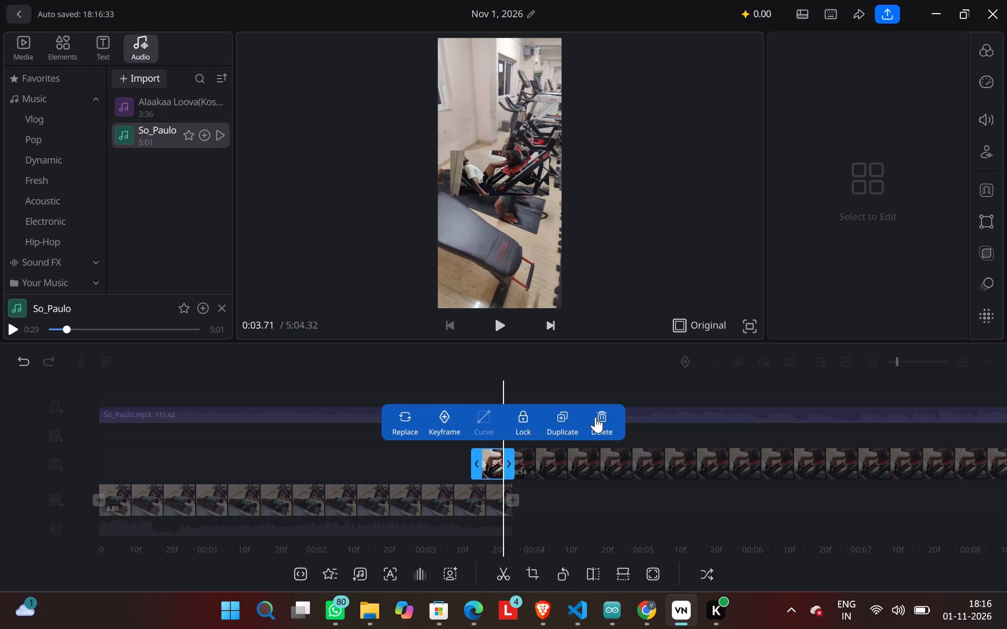
Move along the timeline over the leeg clip and play it from about 0:06.73.
click(9, 328)
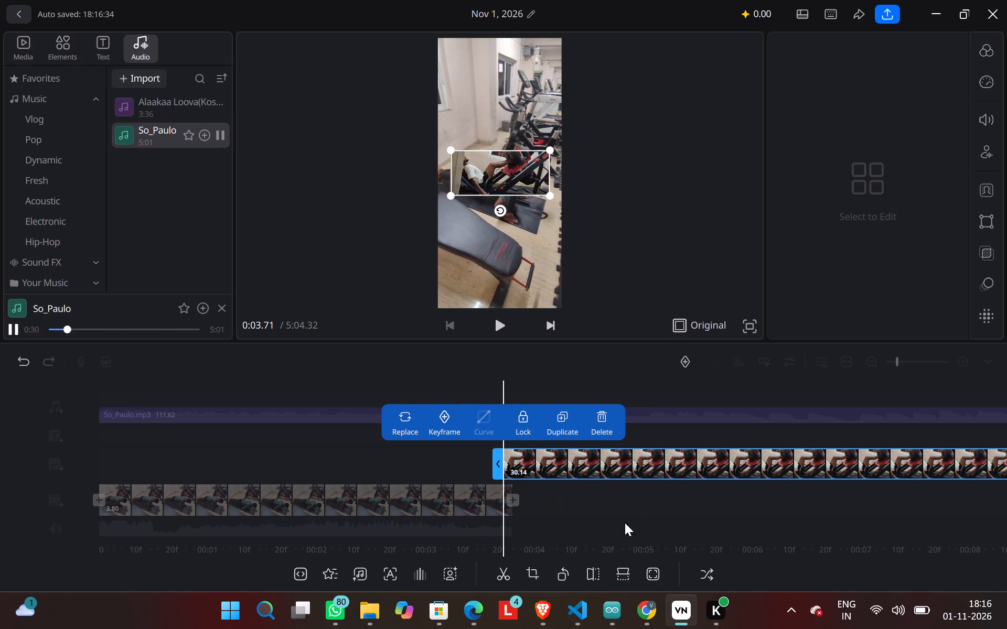
drag(877, 484, 717, 523)
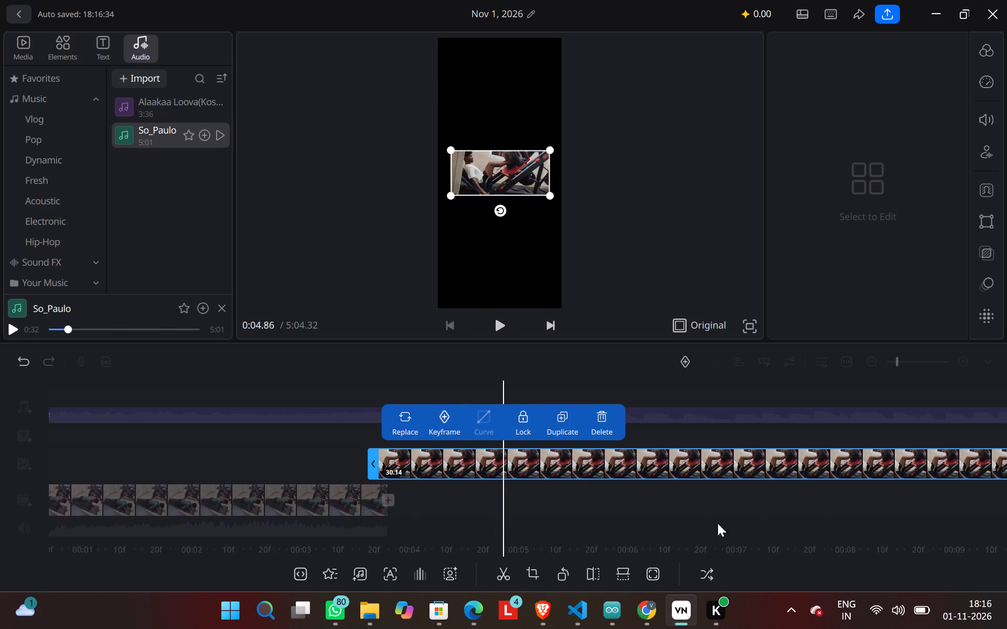
drag(717, 523, 683, 529)
drag(737, 489, 581, 527)
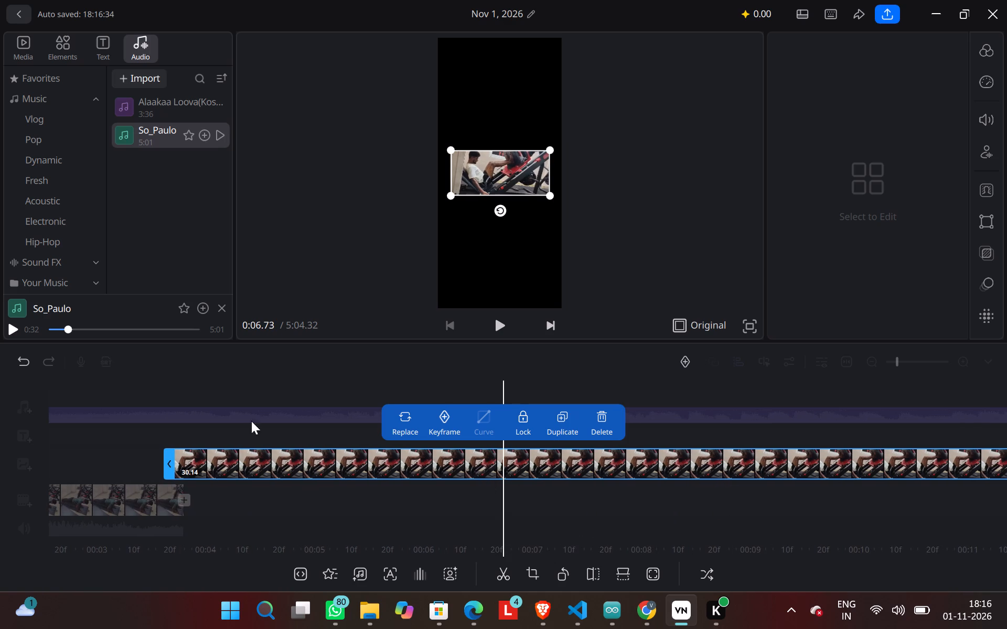
click(14, 335)
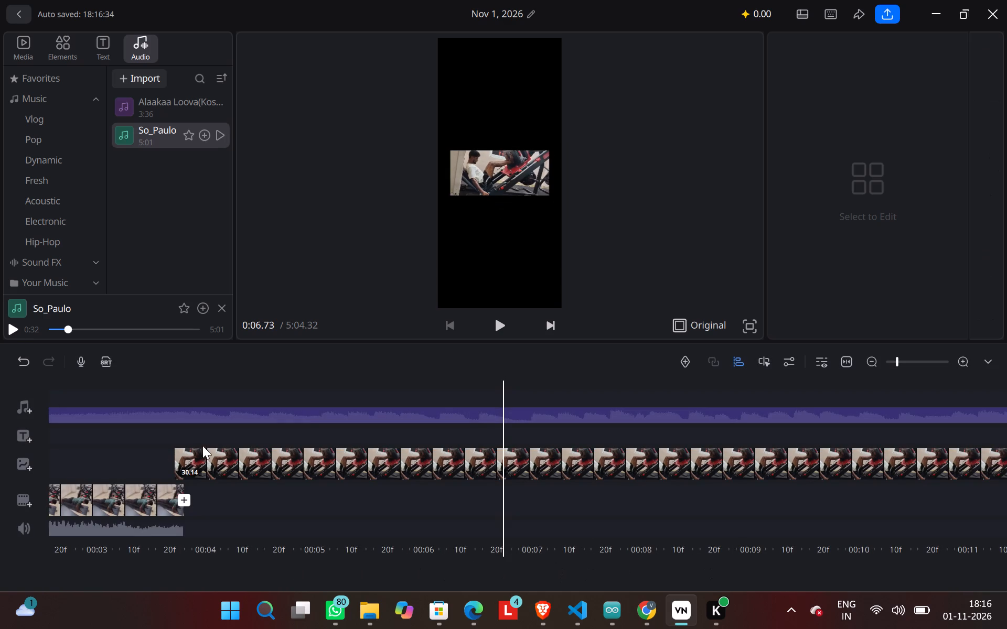
click(507, 324)
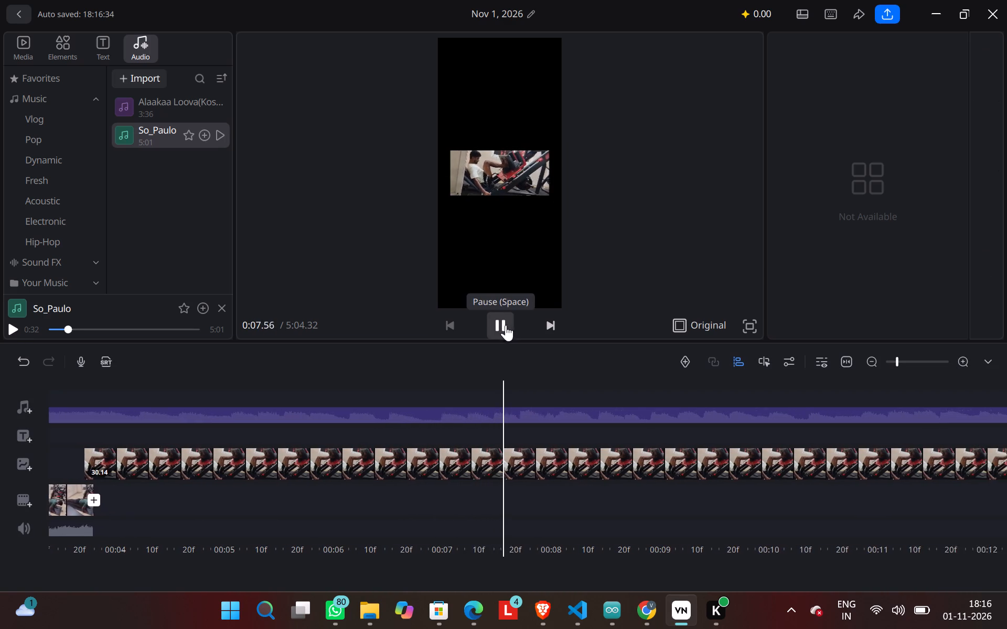
Enlarge the leeg overlay in the preview so it covers the full width of the vertical frame.
click(538, 193)
drag(552, 198, 561, 216)
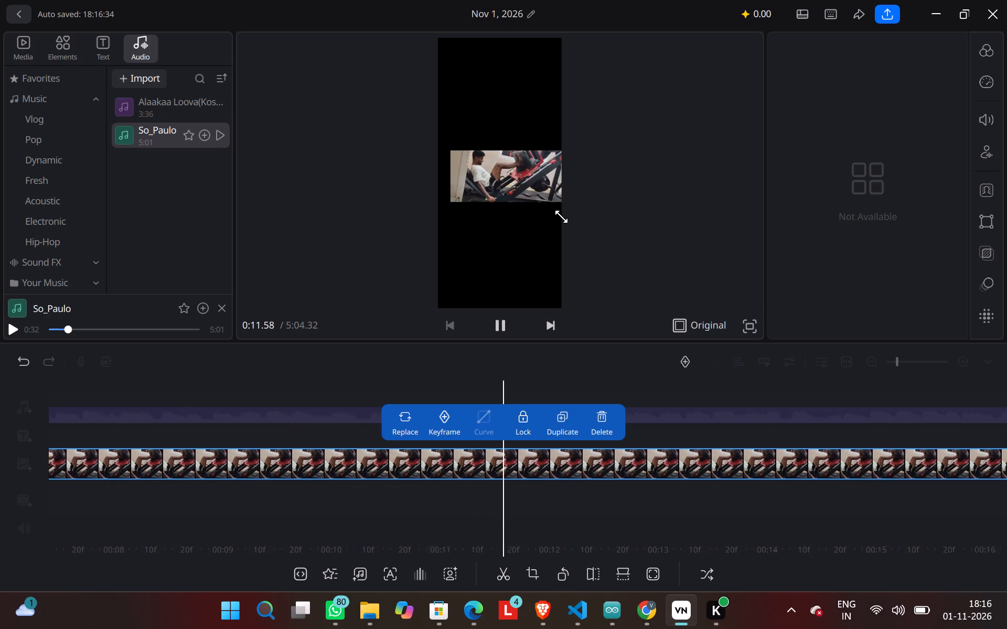
drag(561, 216, 563, 222)
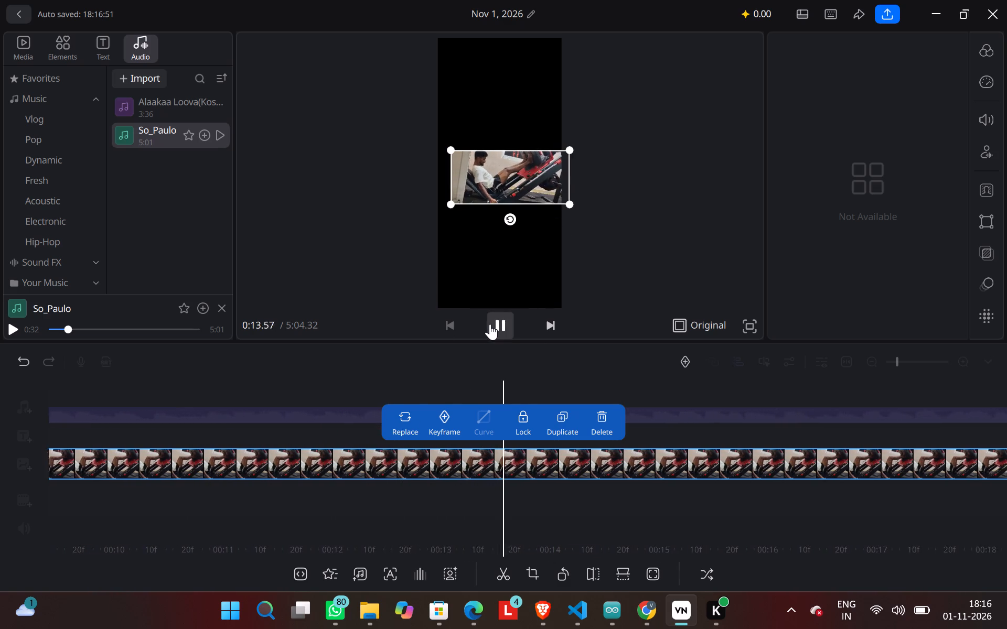
click(490, 324)
drag(451, 149, 431, 145)
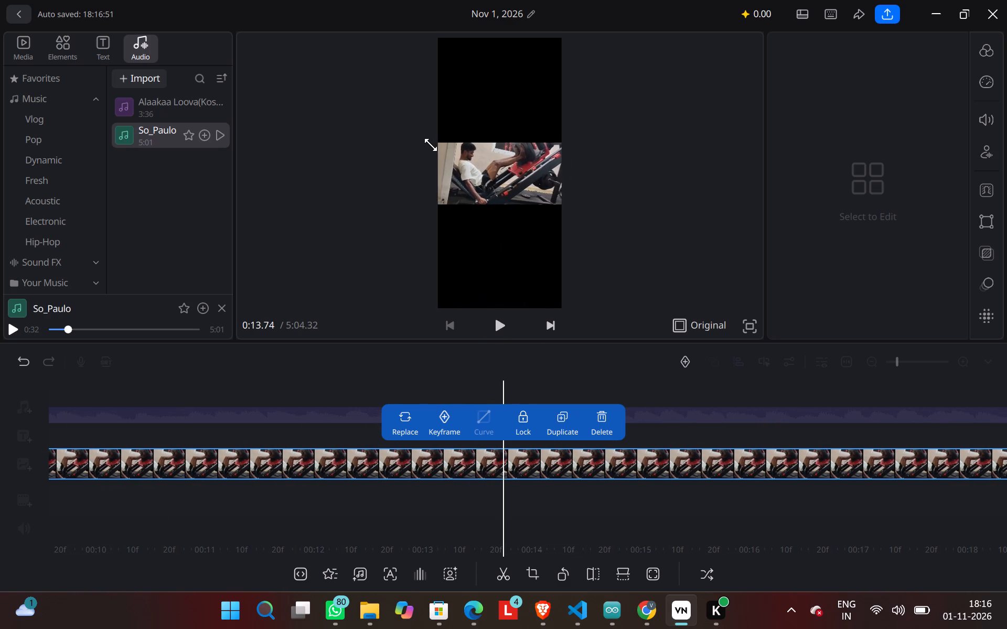
drag(431, 145, 430, 144)
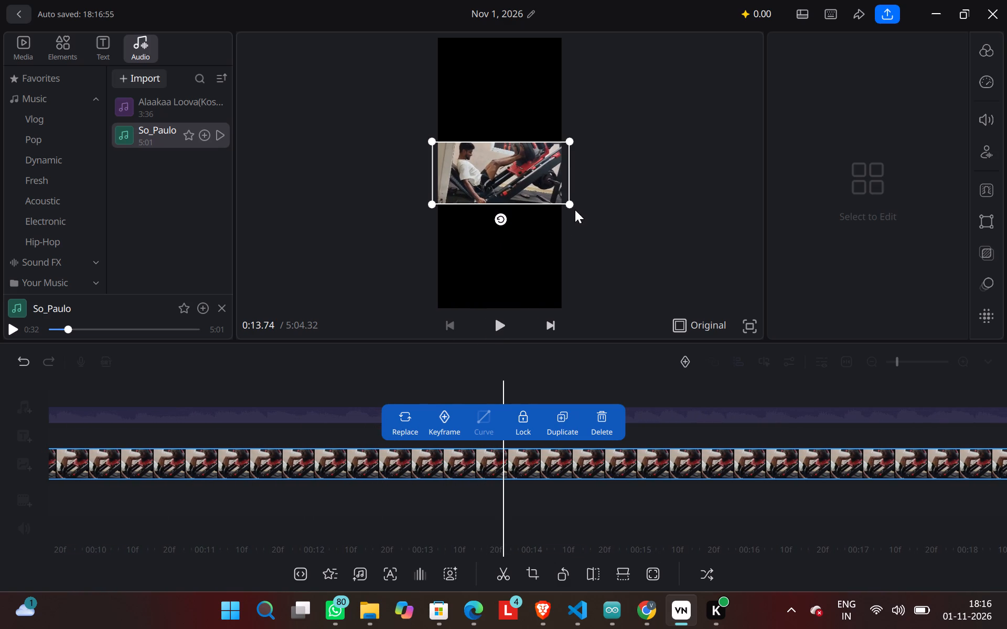
drag(572, 202, 544, 368)
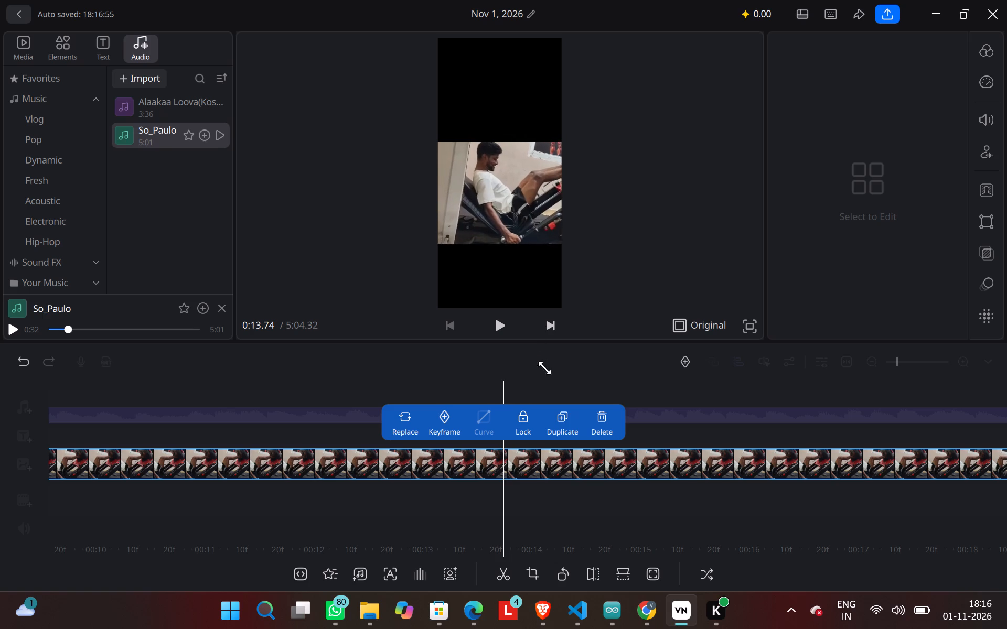
drag(544, 368, 543, 320)
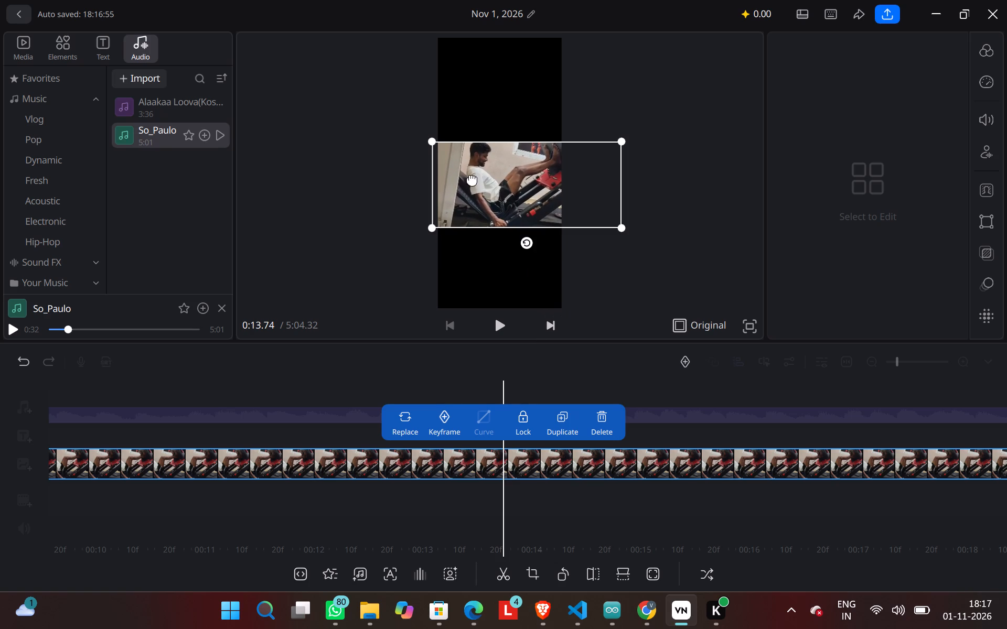
drag(430, 140, 416, 119)
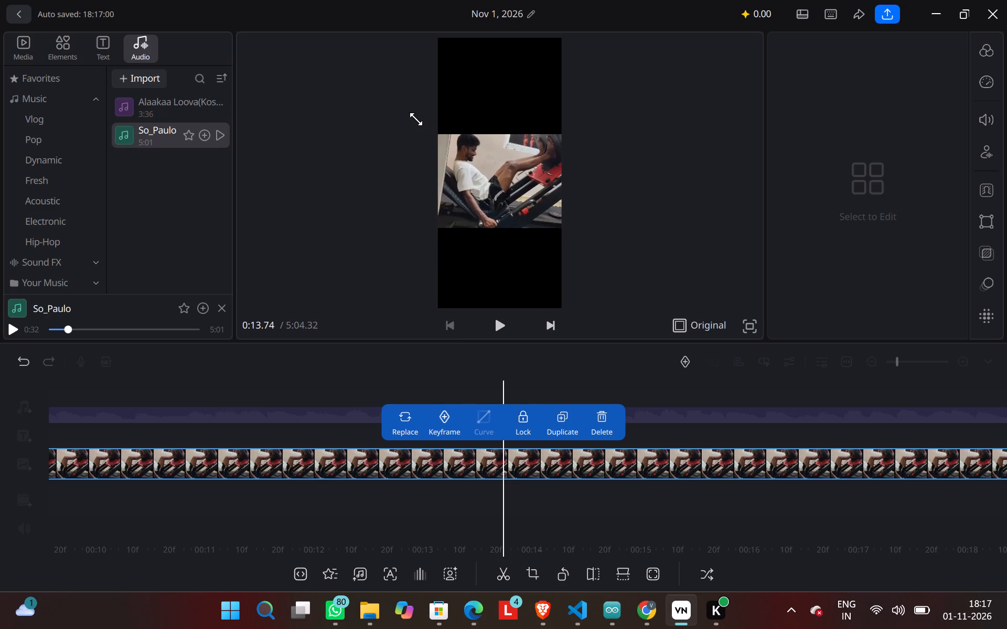
drag(416, 119, 409, 108)
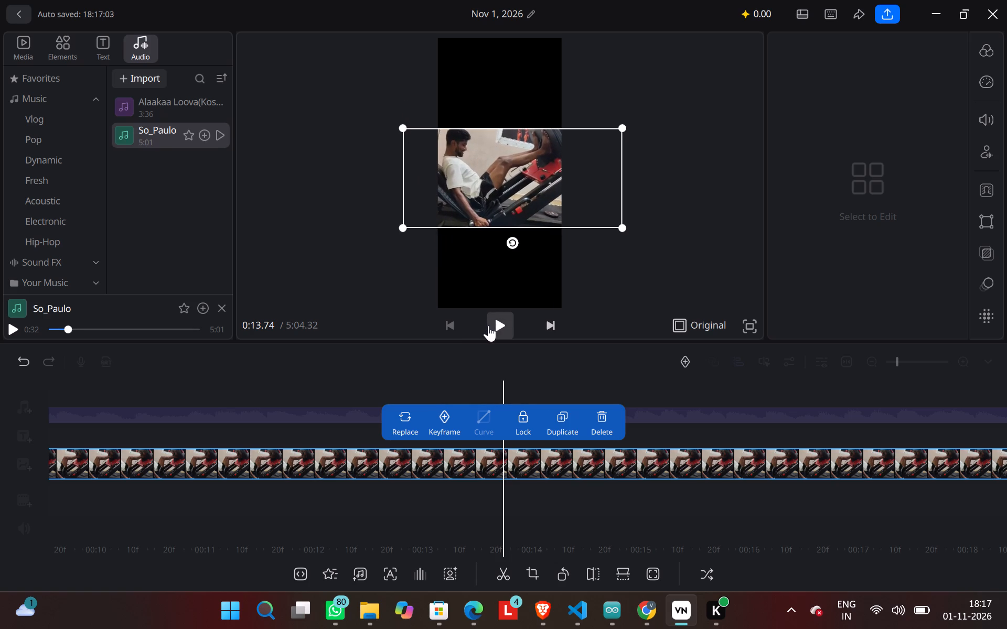
Play the leeg clip on, split it at about 0:22.5 and delete the section after the split.
click(492, 321)
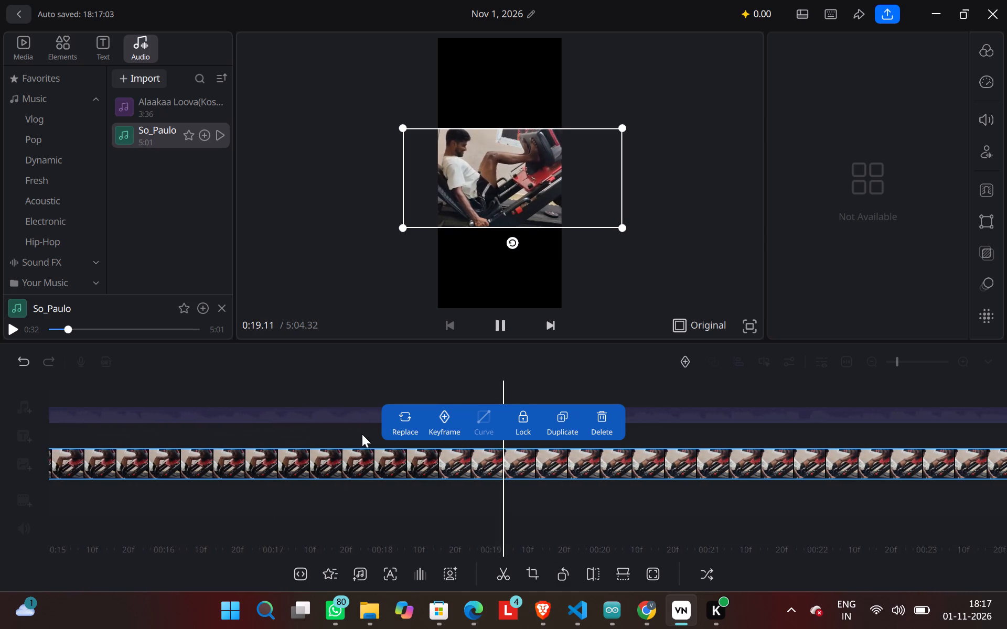
click(511, 576)
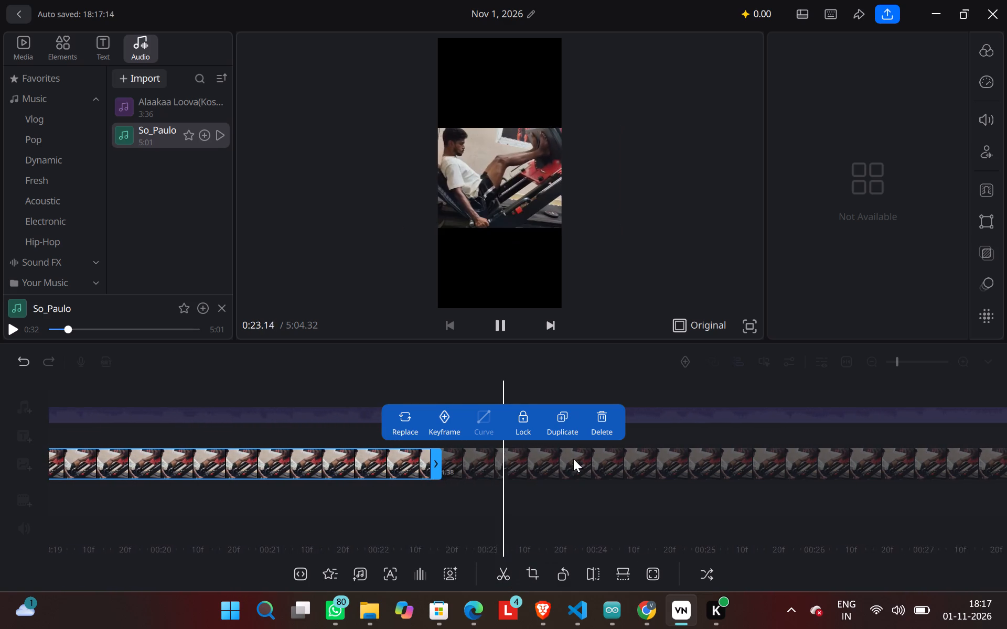
click(586, 456)
click(608, 428)
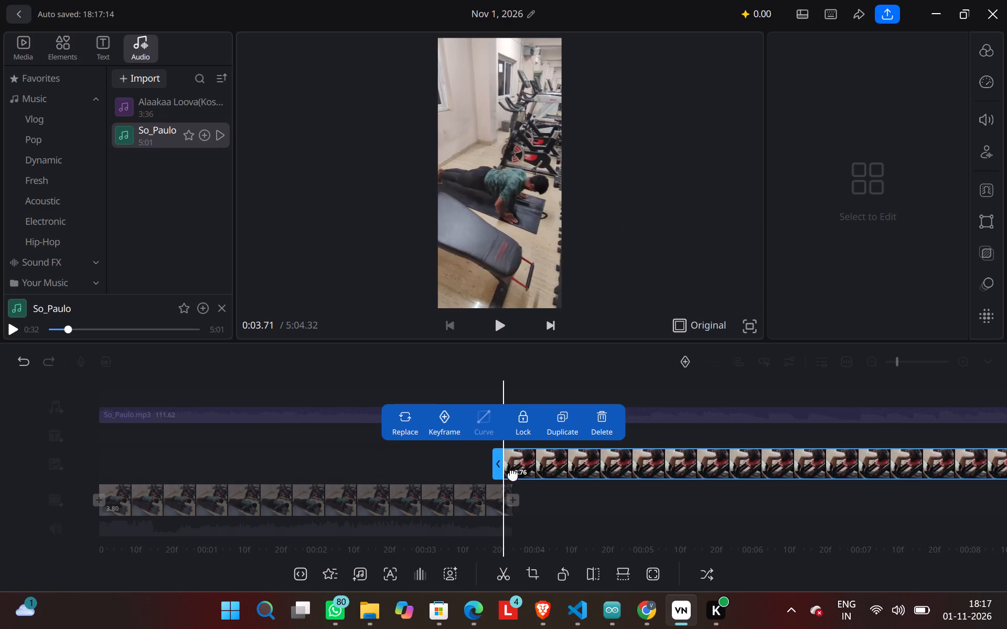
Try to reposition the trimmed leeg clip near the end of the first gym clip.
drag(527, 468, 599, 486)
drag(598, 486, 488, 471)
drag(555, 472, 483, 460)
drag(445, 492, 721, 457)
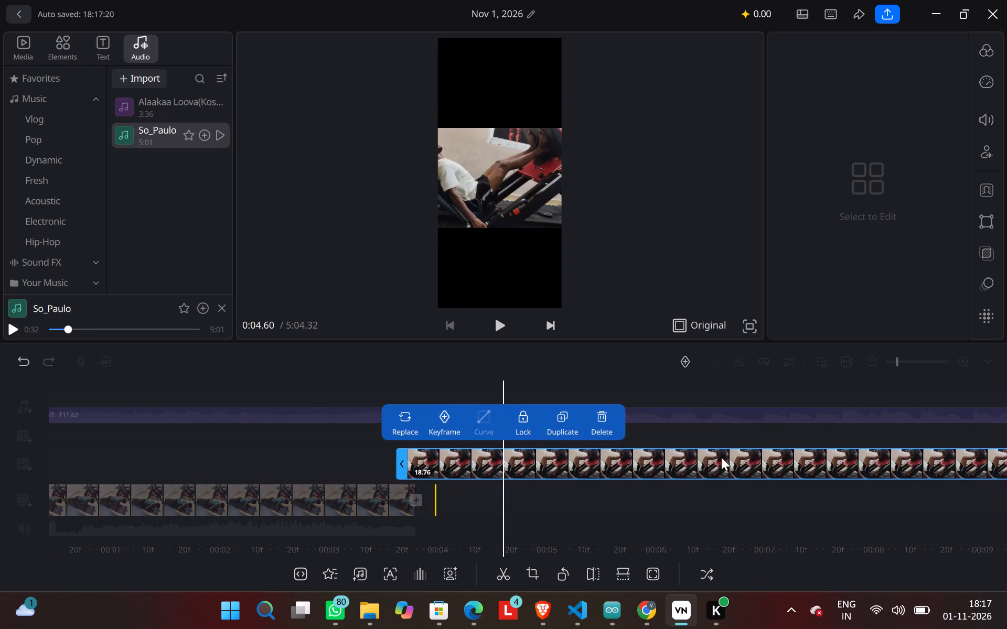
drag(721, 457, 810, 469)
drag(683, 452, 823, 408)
Play the timeline from the start of the leeg clip and mute the main video track's sound.
click(495, 324)
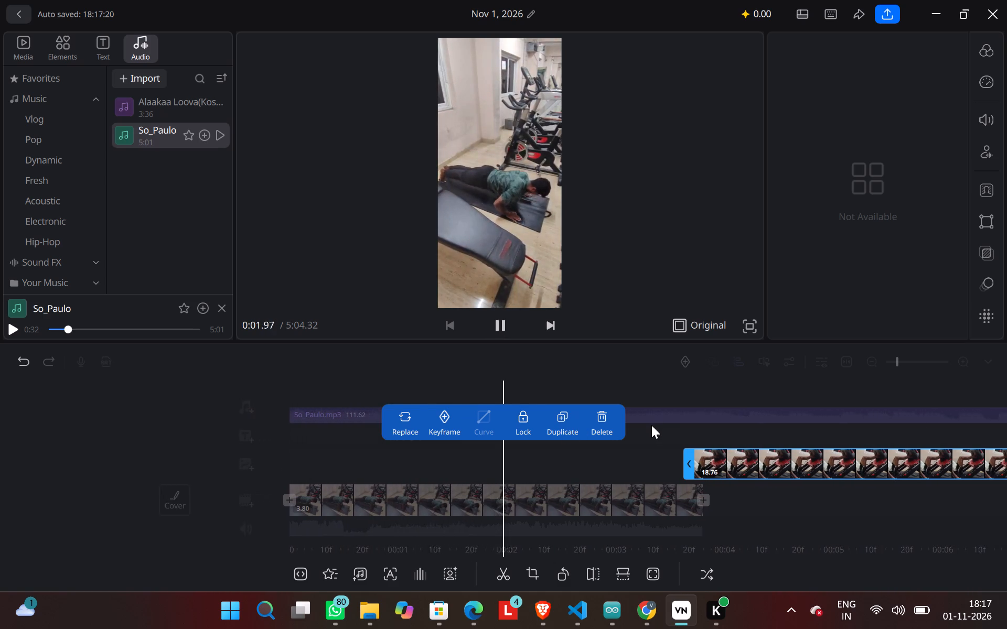
click(645, 386)
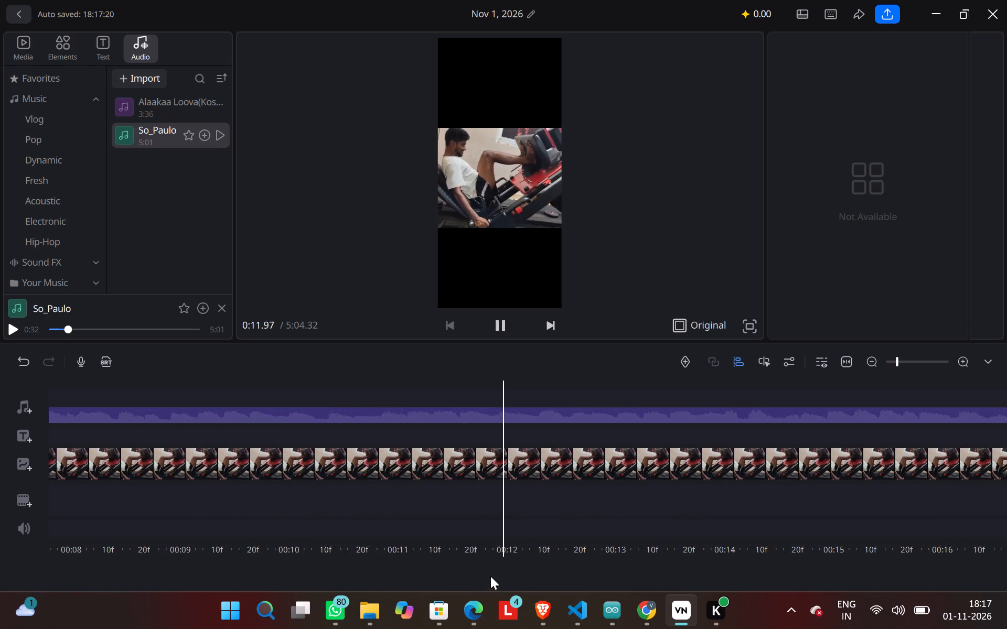
click(25, 522)
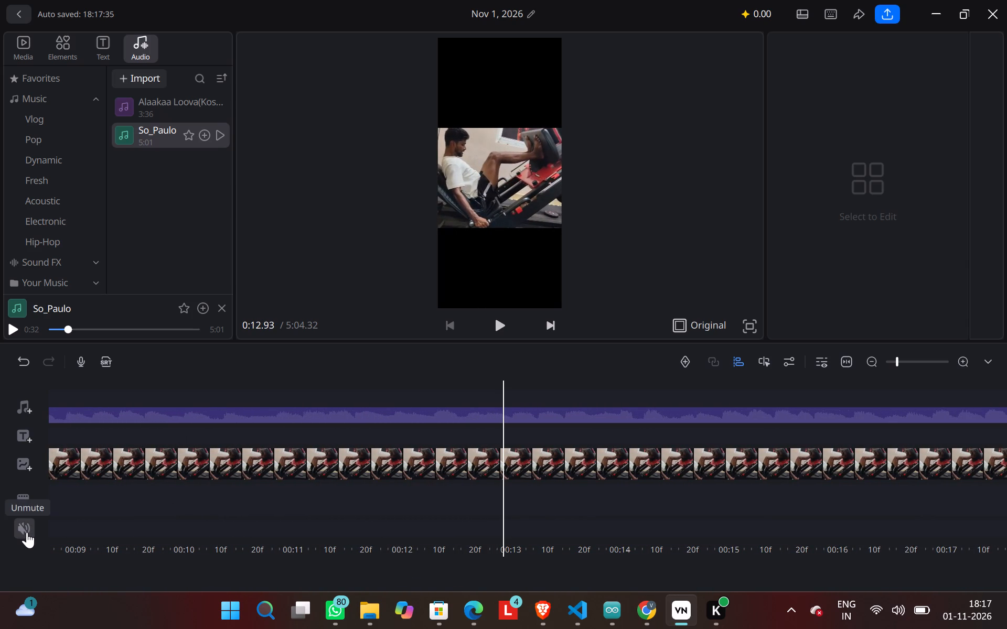
click(27, 532)
click(27, 532)
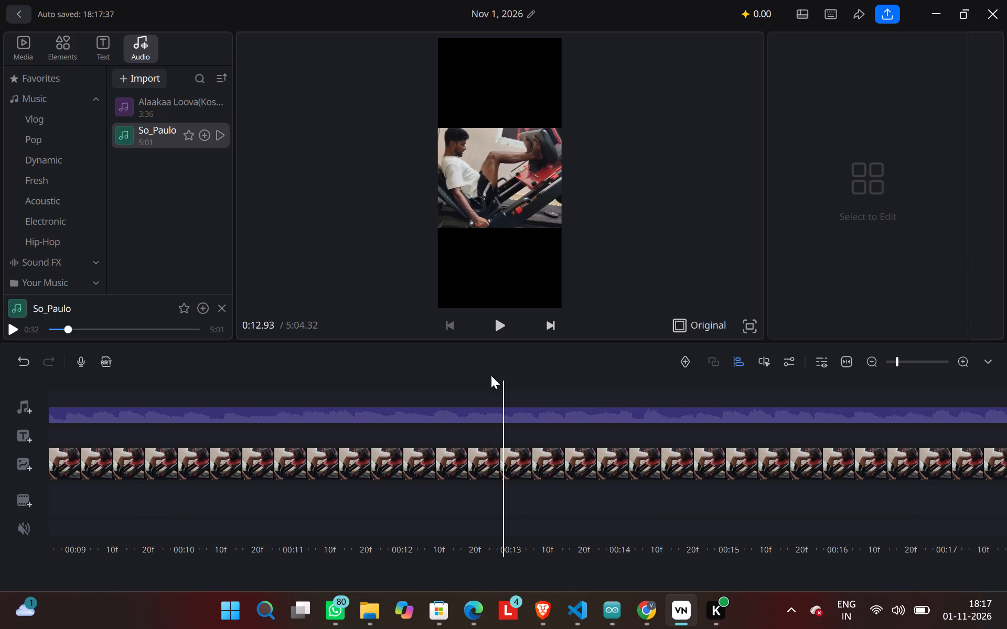
Resume playback, select the leeg overlay clip and open its volume settings.
click(500, 327)
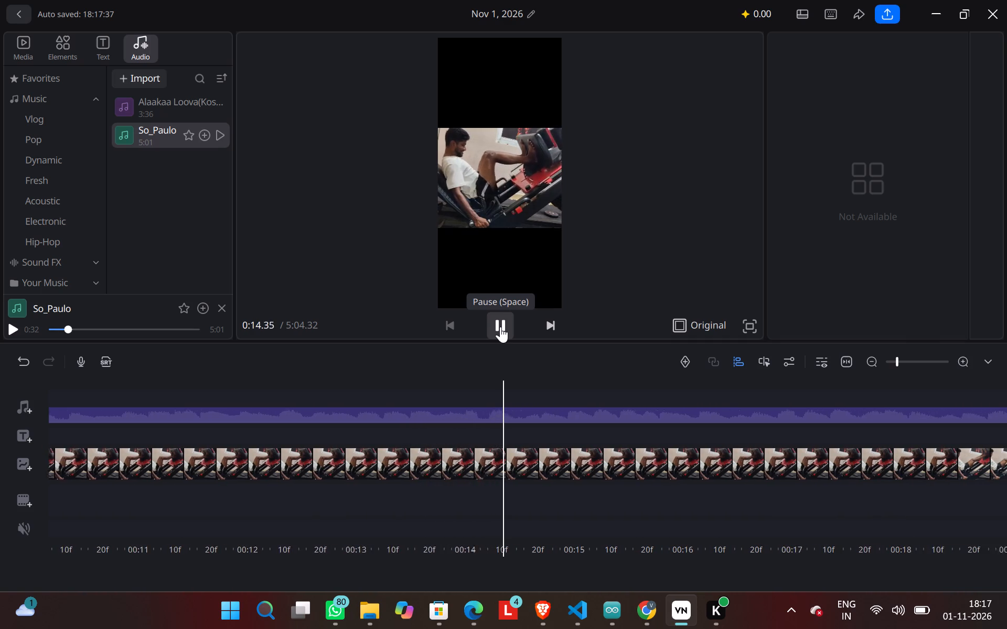
click(515, 217)
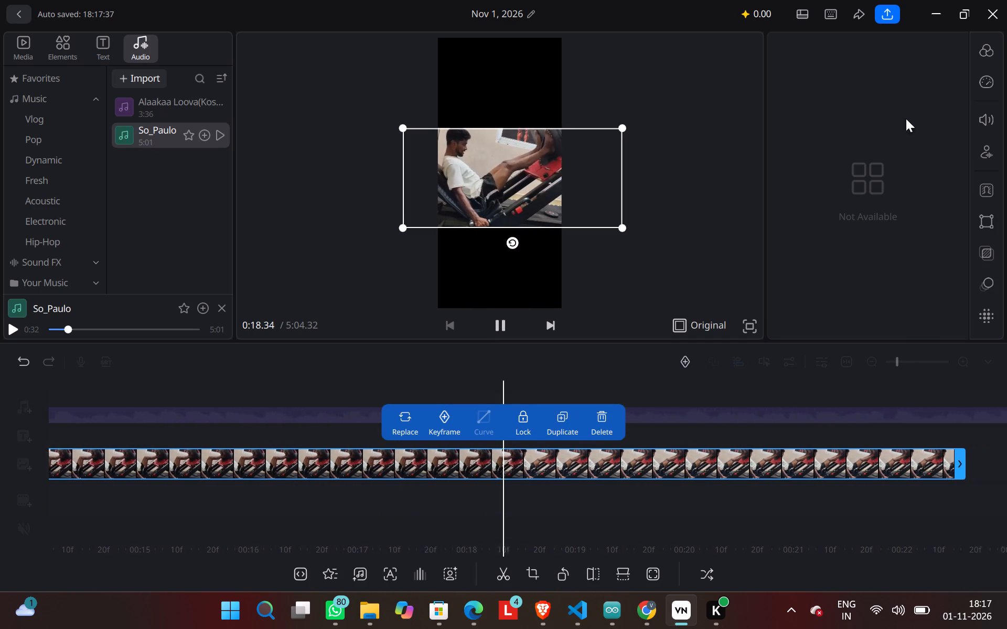
click(983, 119)
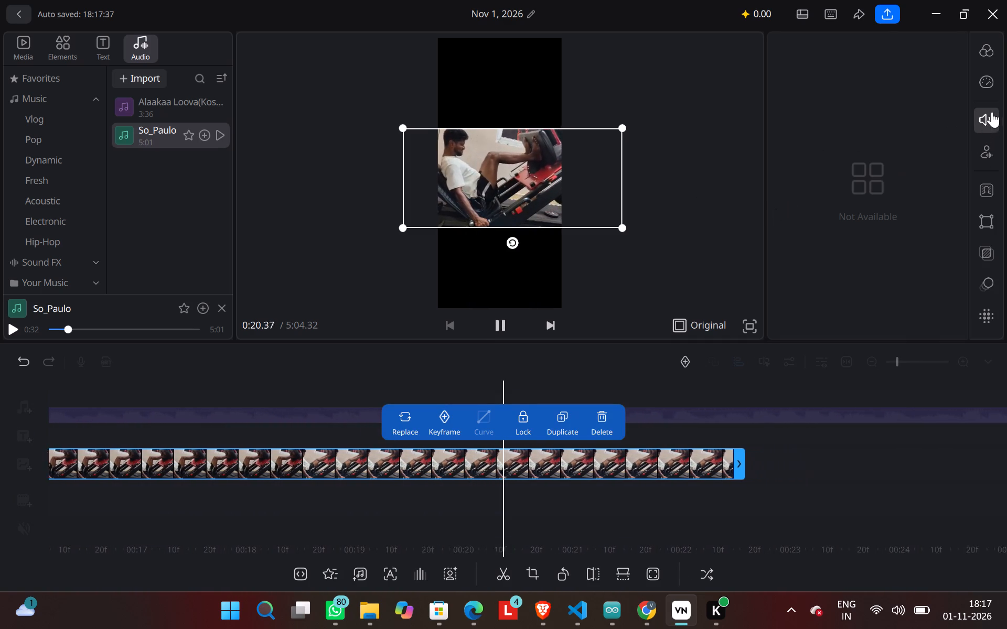
click(993, 110)
drag(993, 110, 979, 126)
triple_click(979, 126)
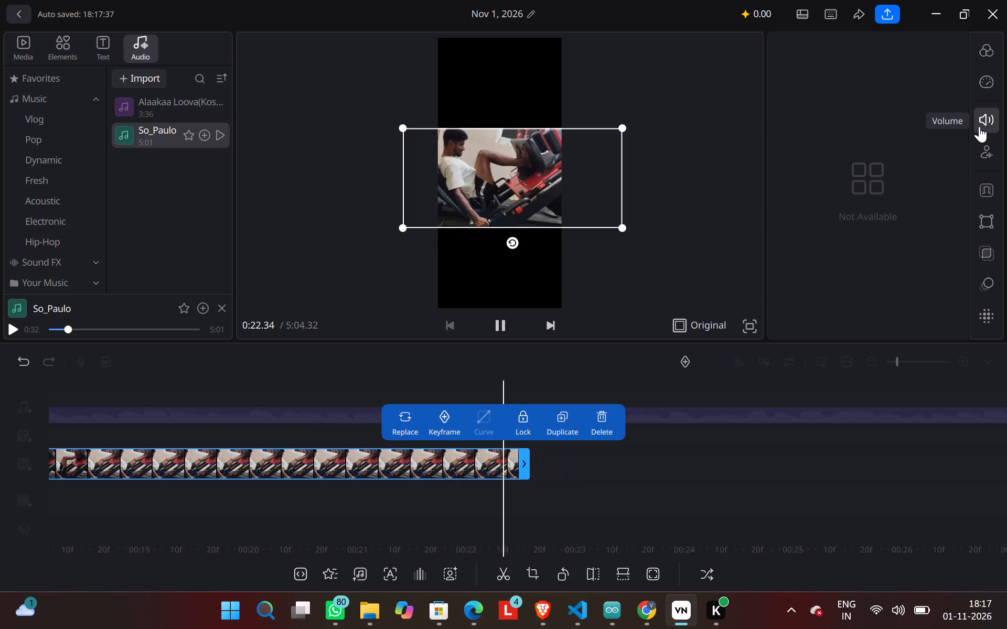
click(979, 126)
Move the leeg overlay clip later on the timeline so that it ends at about 0:25.8.
drag(260, 456, 273, 457)
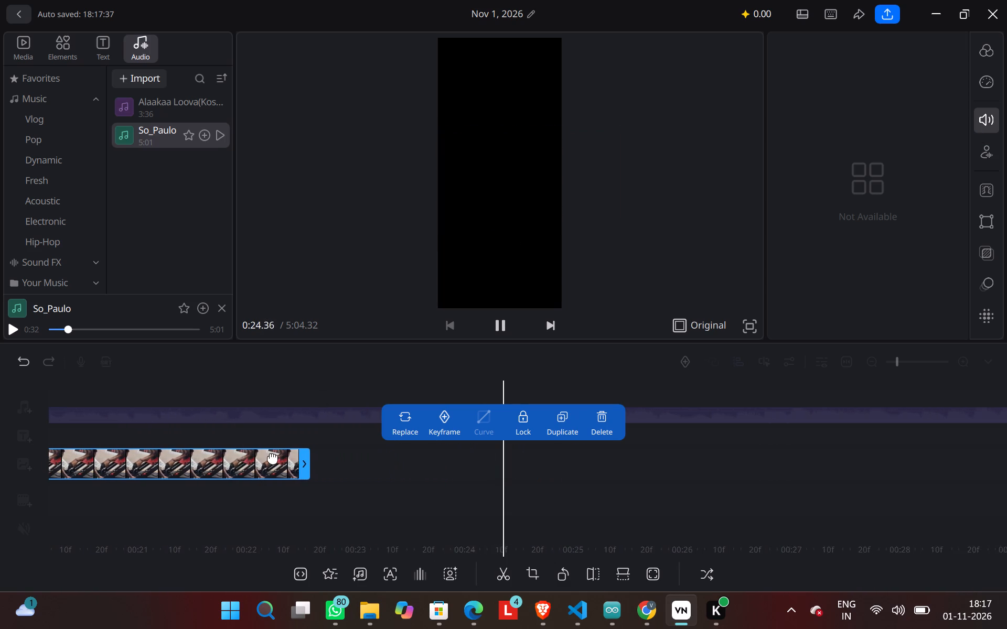
drag(273, 457, 623, 512)
click(378, 452)
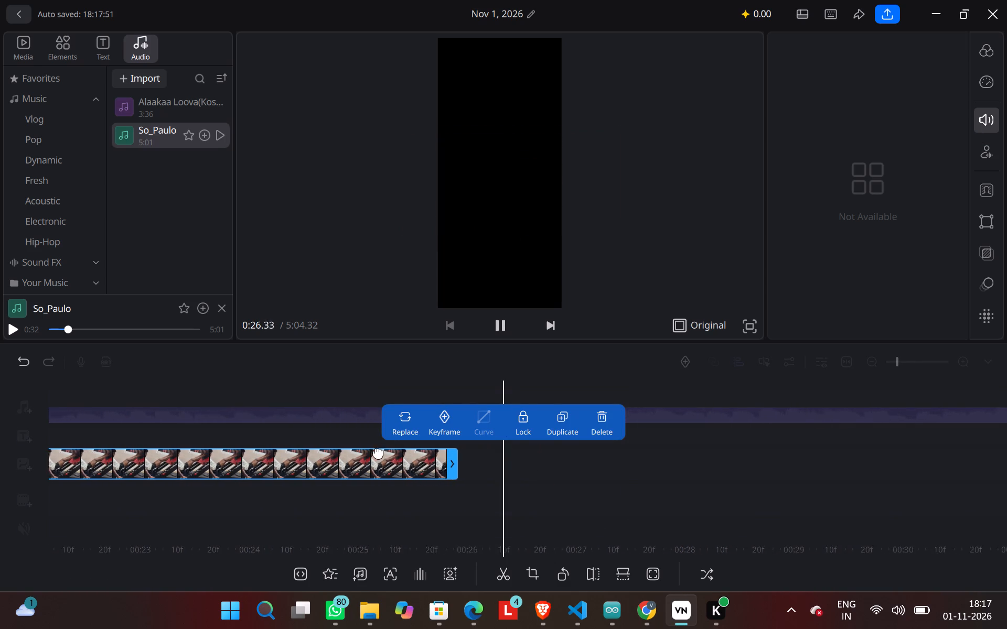
Stop playback and examine the last frames of the leeg clip around 0:25.7.
click(491, 311)
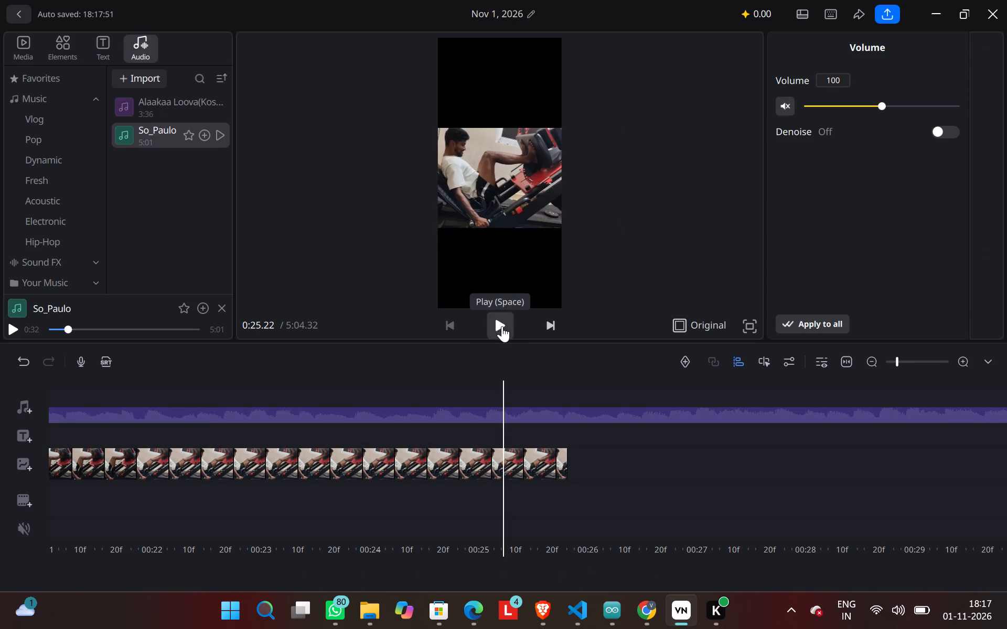
click(531, 457)
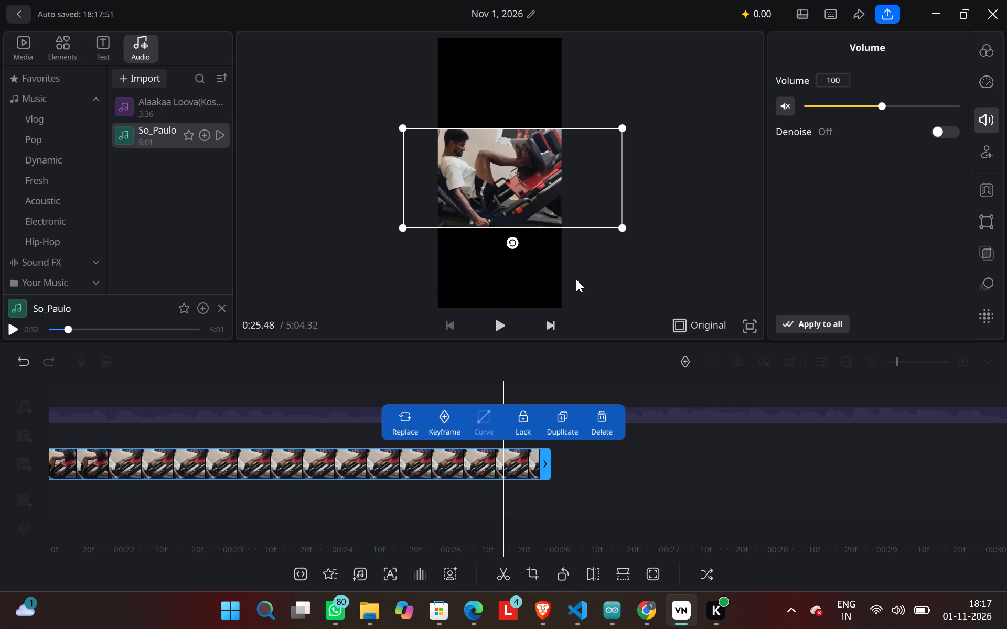
click(576, 279)
drag(539, 444, 487, 476)
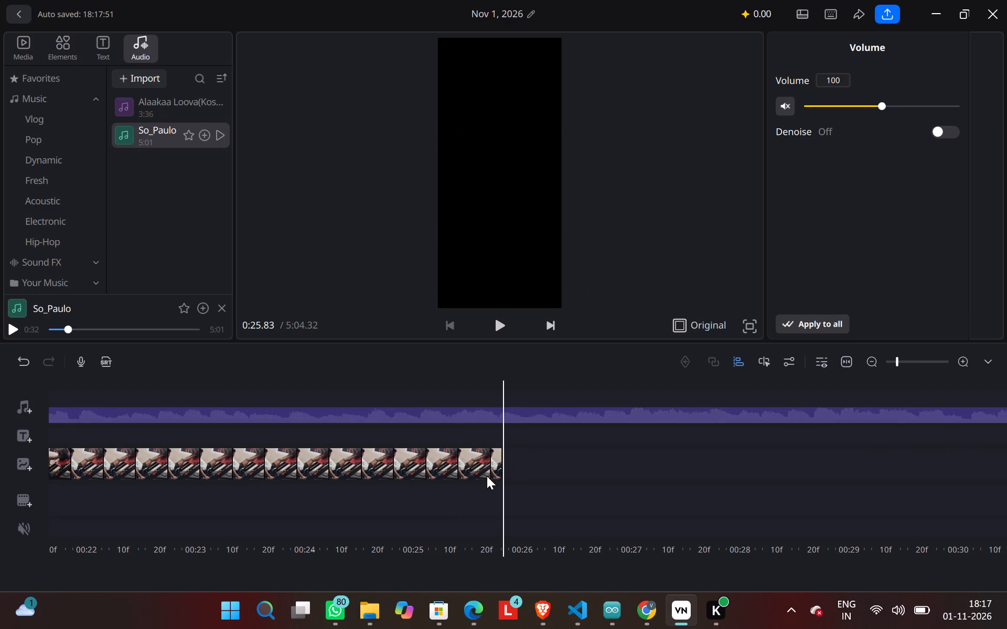
drag(487, 476, 511, 490)
drag(511, 490, 492, 501)
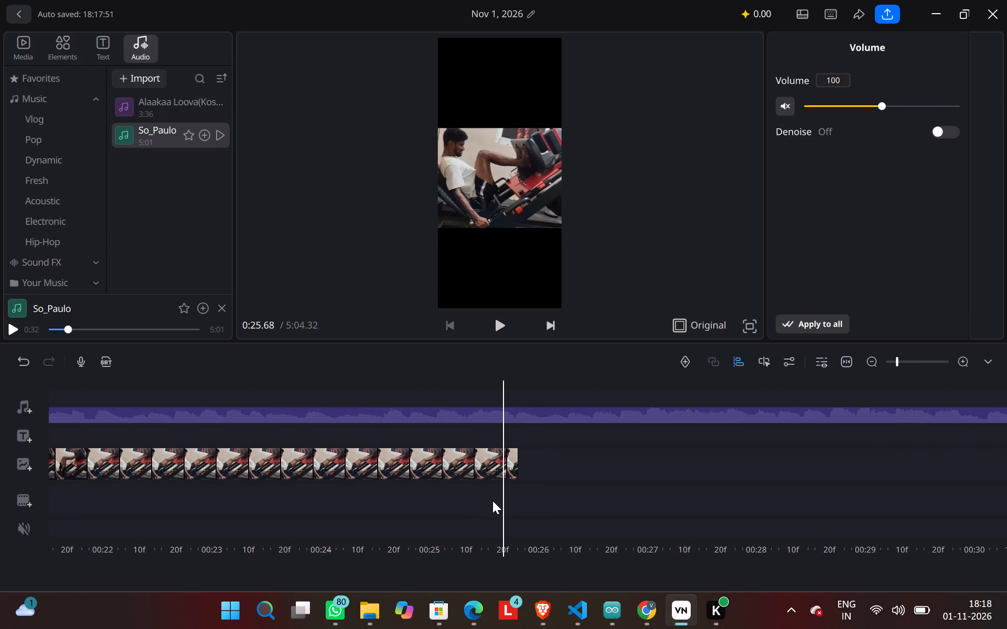
drag(492, 501, 488, 494)
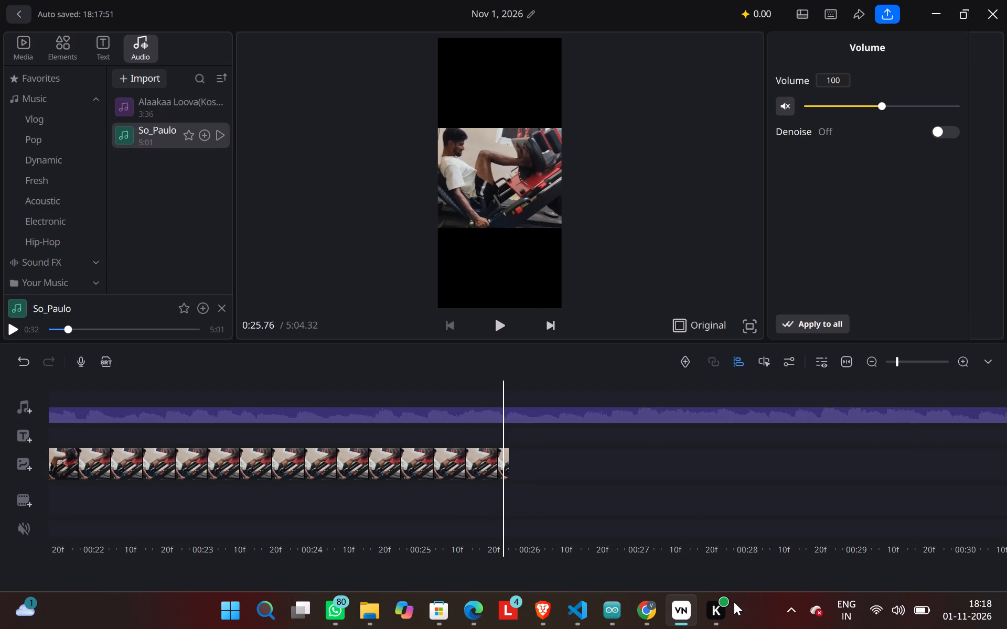
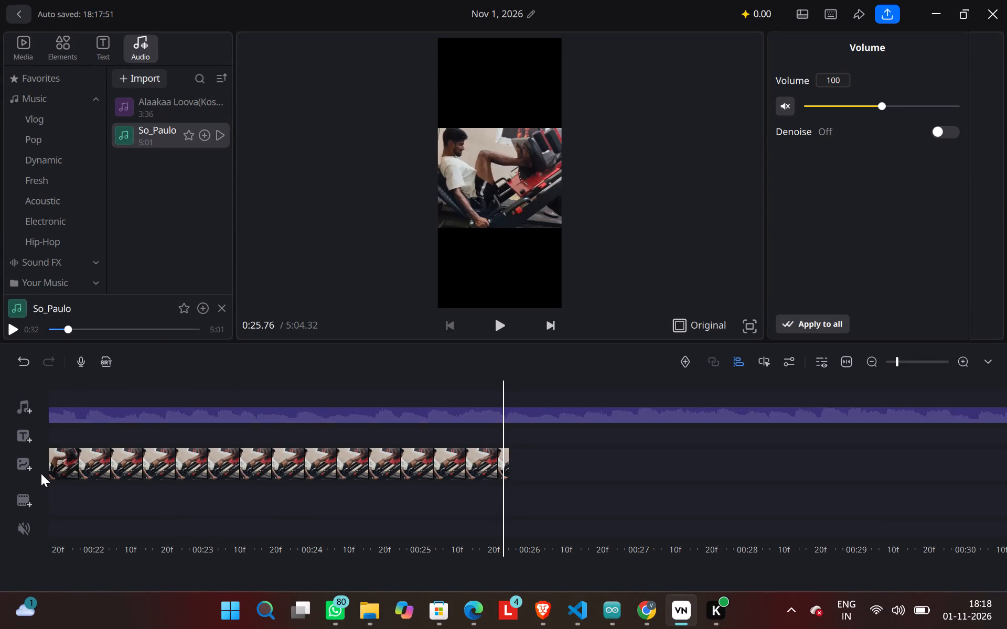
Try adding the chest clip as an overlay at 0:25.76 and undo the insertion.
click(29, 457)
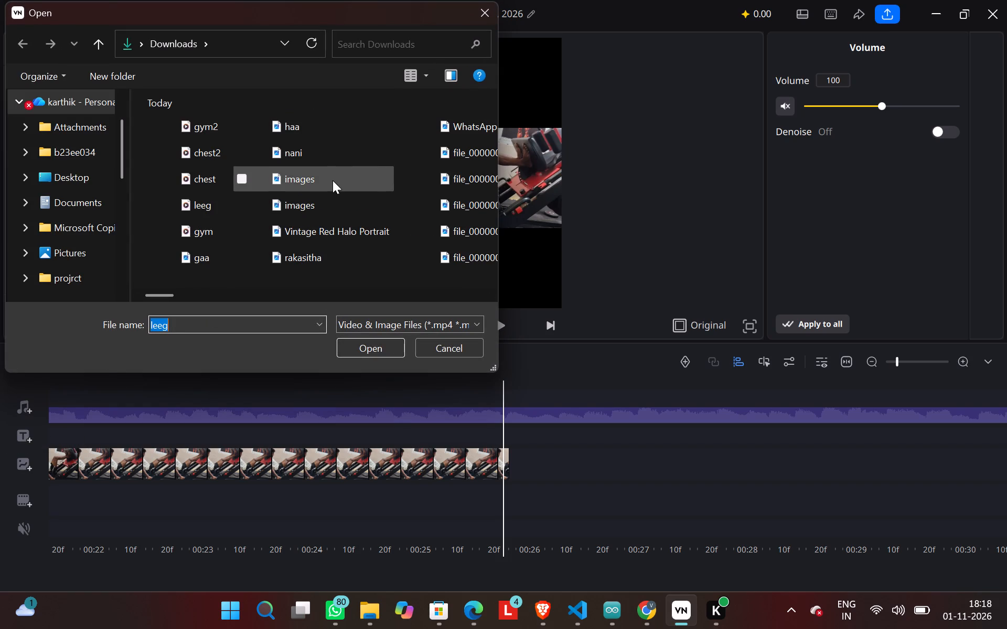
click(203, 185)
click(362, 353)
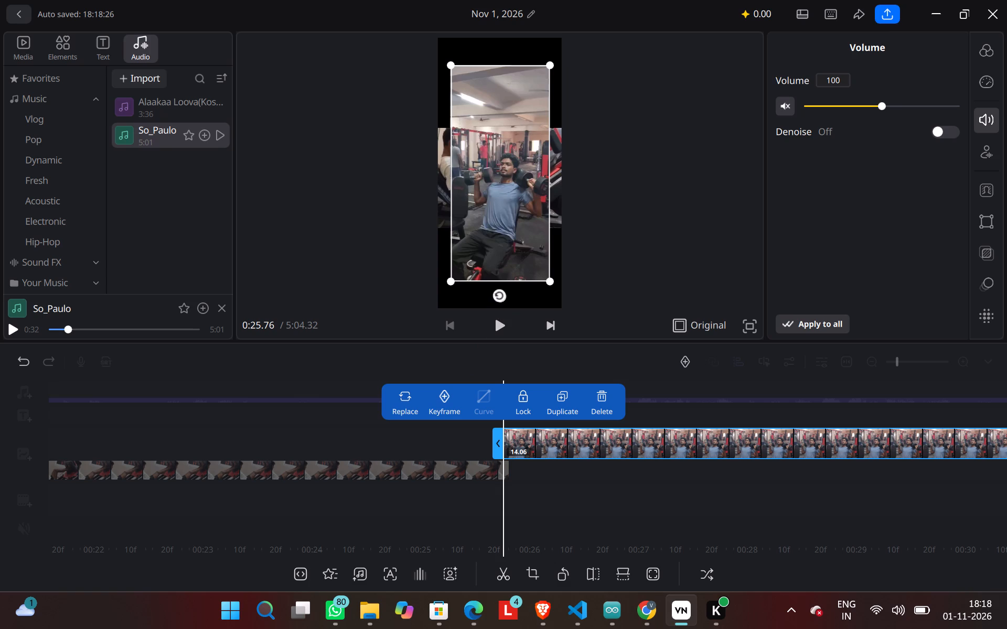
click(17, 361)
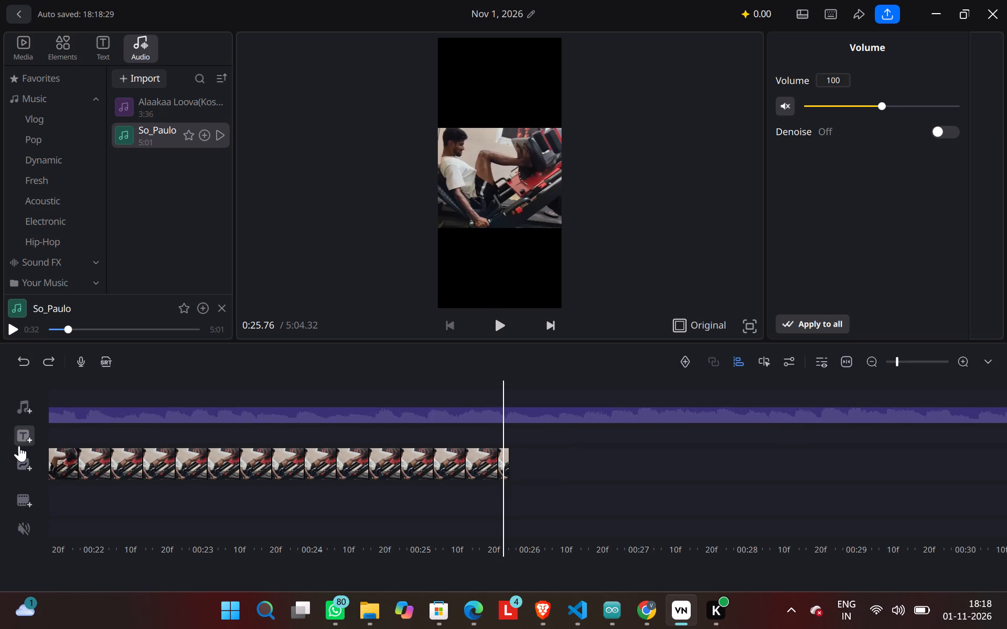
Add the chest2 clip from Downloads as an overlay at 0:25.76, where the leeg clip ends.
click(29, 461)
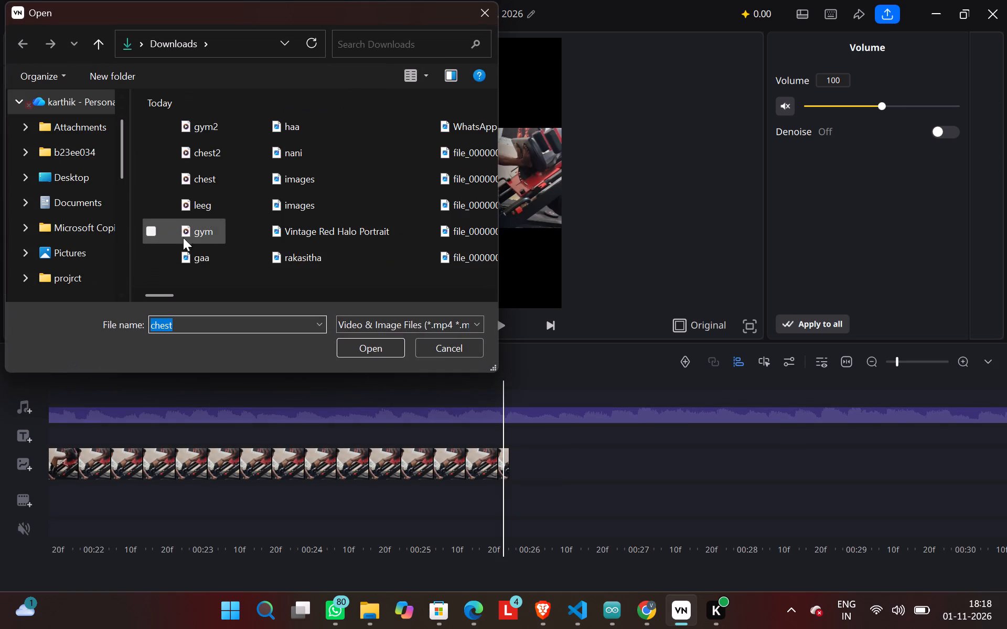
click(224, 158)
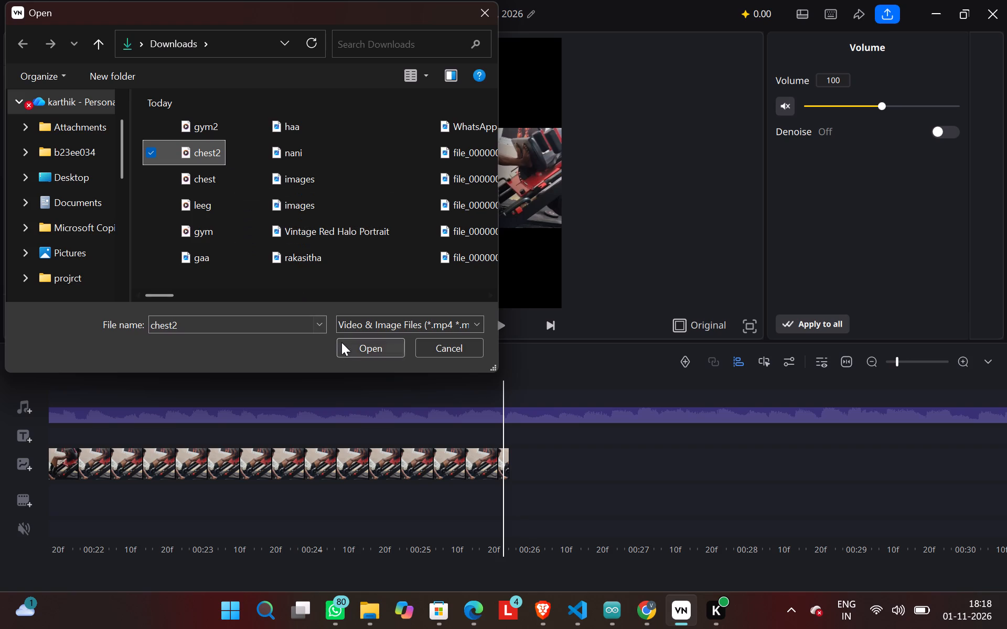
click(342, 342)
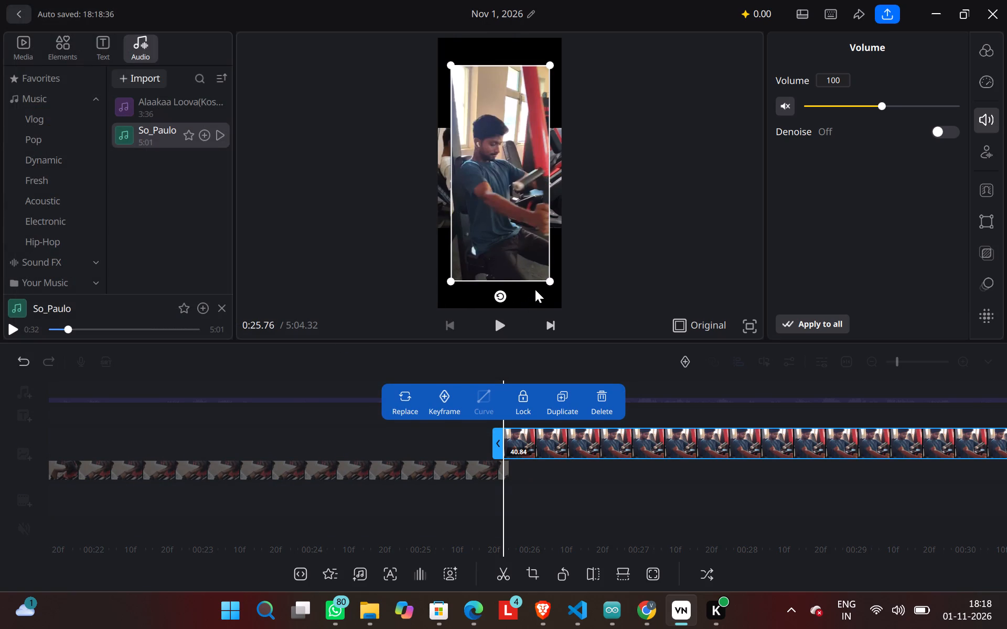
Enlarge and reposition the chest2 overlay in the preview until it fills the whole vertical frame.
drag(550, 284, 551, 316)
drag(449, 307, 445, 307)
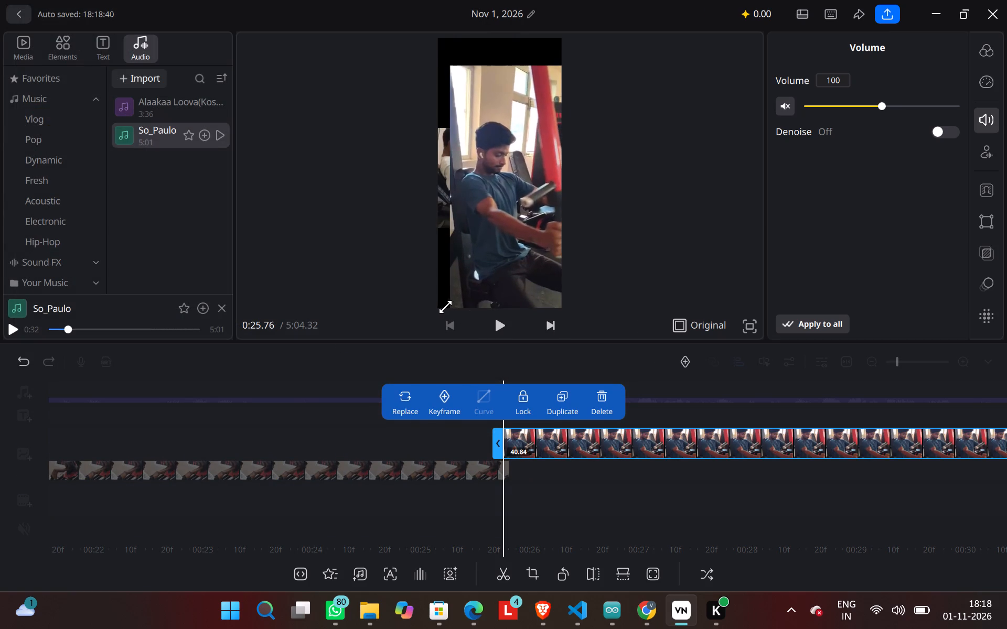
drag(445, 307, 409, 287)
drag(477, 251, 457, 254)
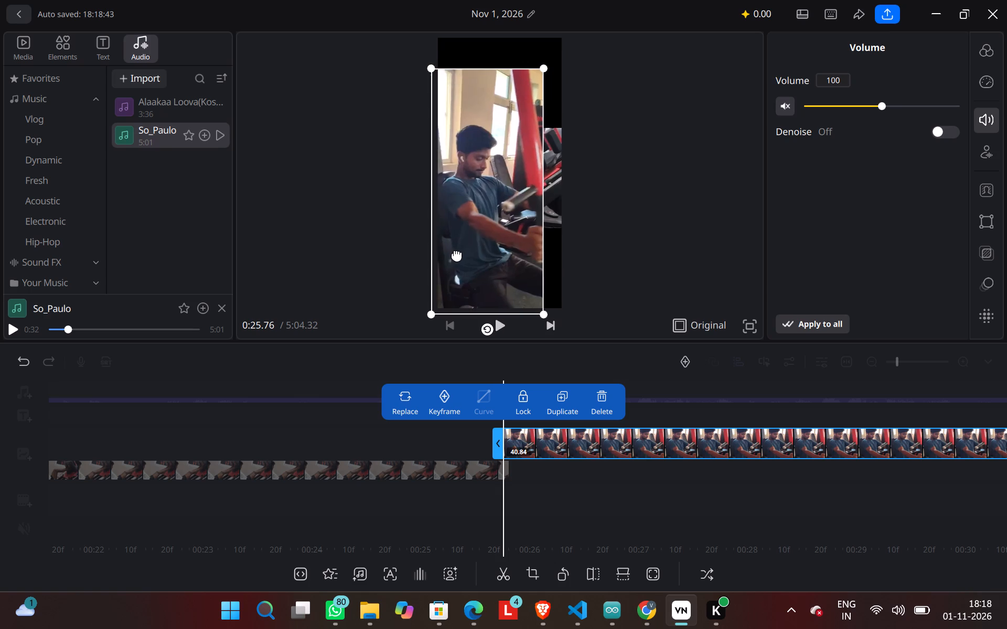
drag(457, 254, 472, 251)
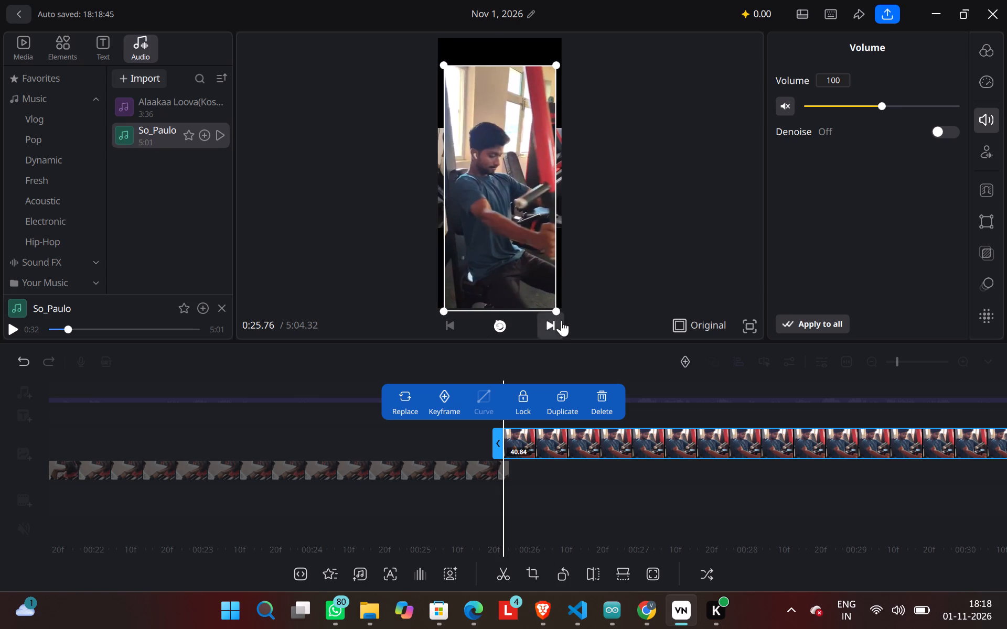
drag(556, 237, 566, 244)
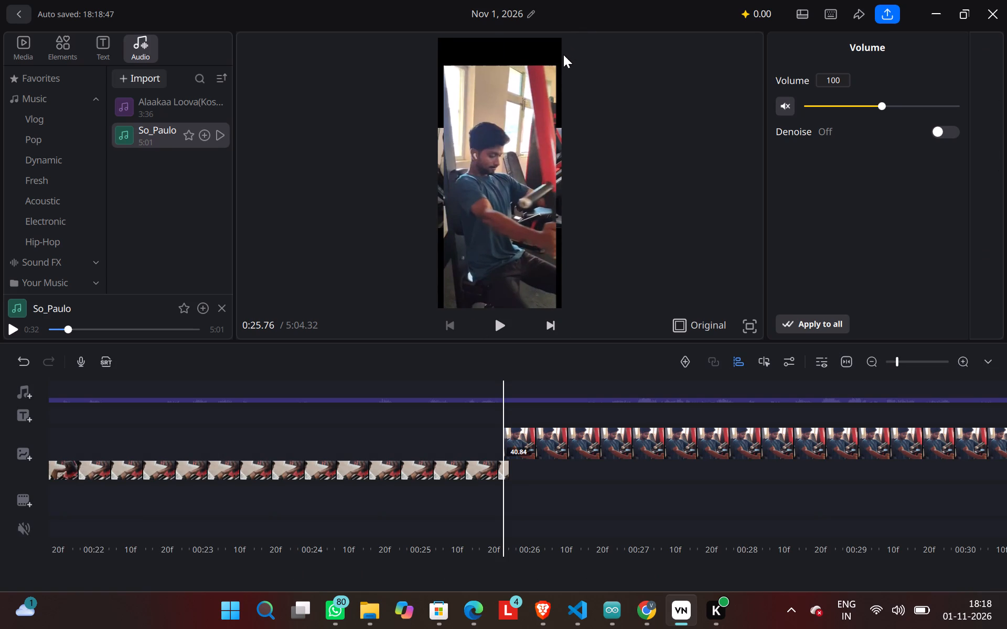
click(552, 62)
click(548, 72)
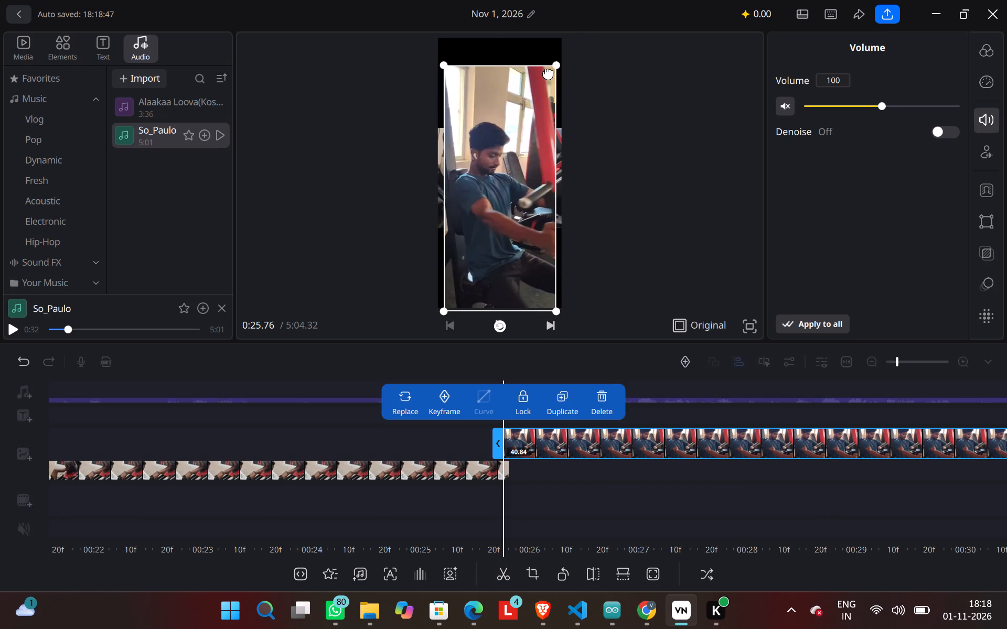
drag(556, 64, 562, 37)
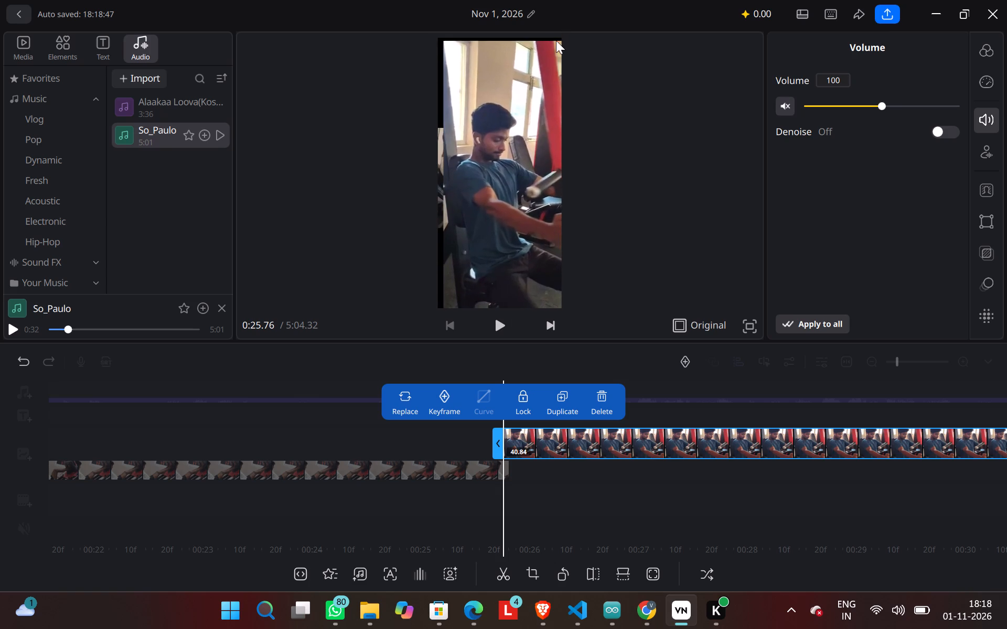
drag(443, 44, 435, 38)
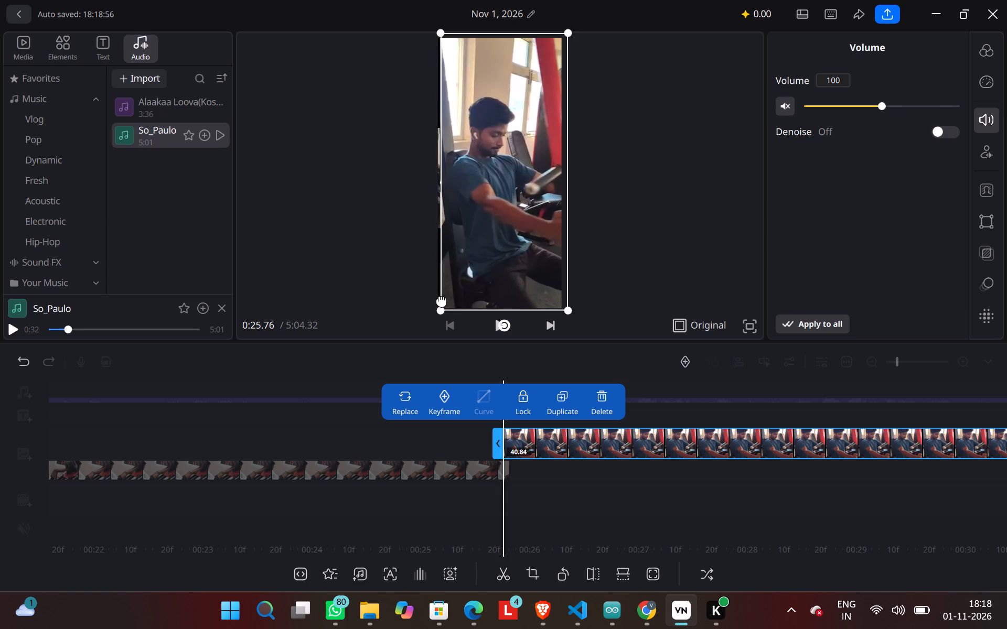
drag(440, 310, 431, 316)
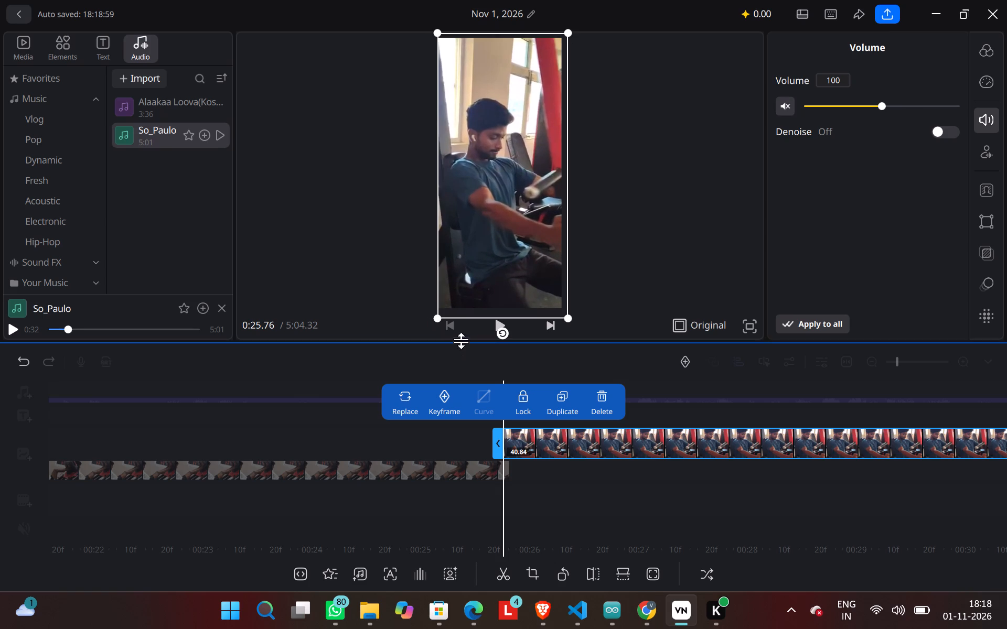
Play the chest2 clip, split it at about 0:33.7 and delete the part after the split.
double_click(492, 317)
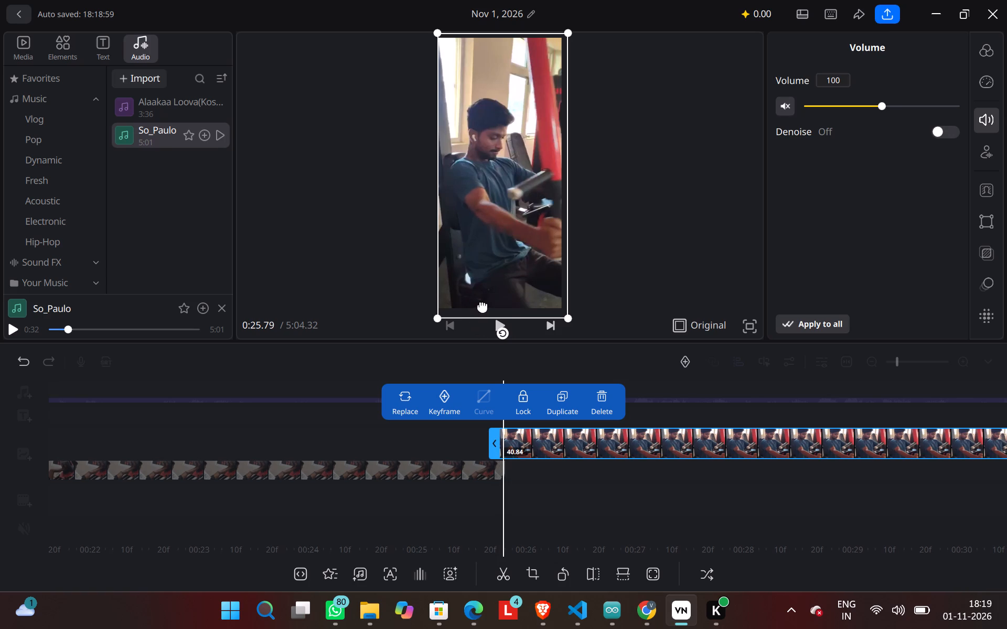
double_click(492, 318)
double_click(496, 328)
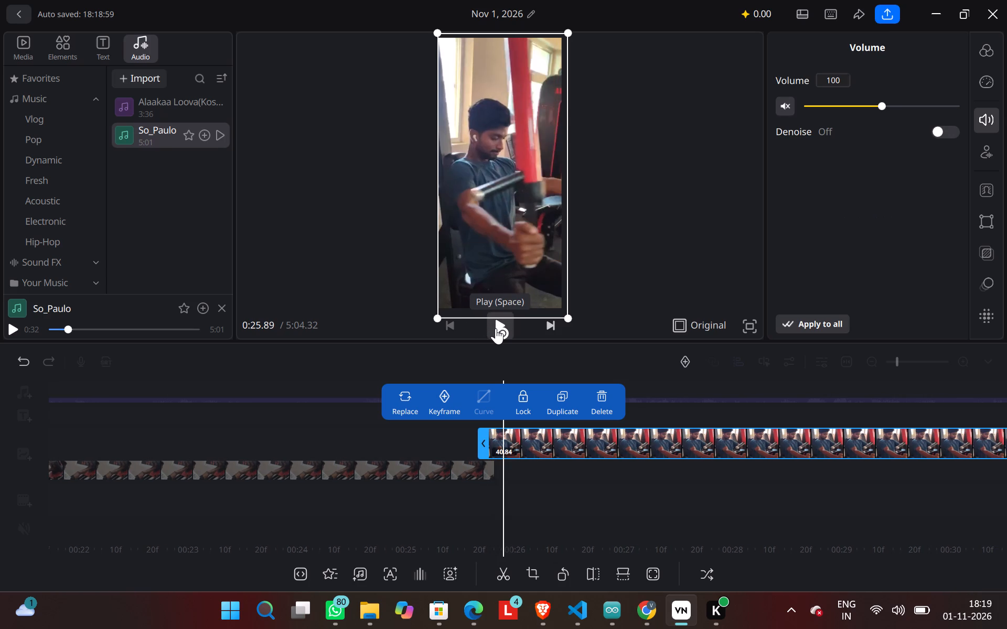
click(496, 328)
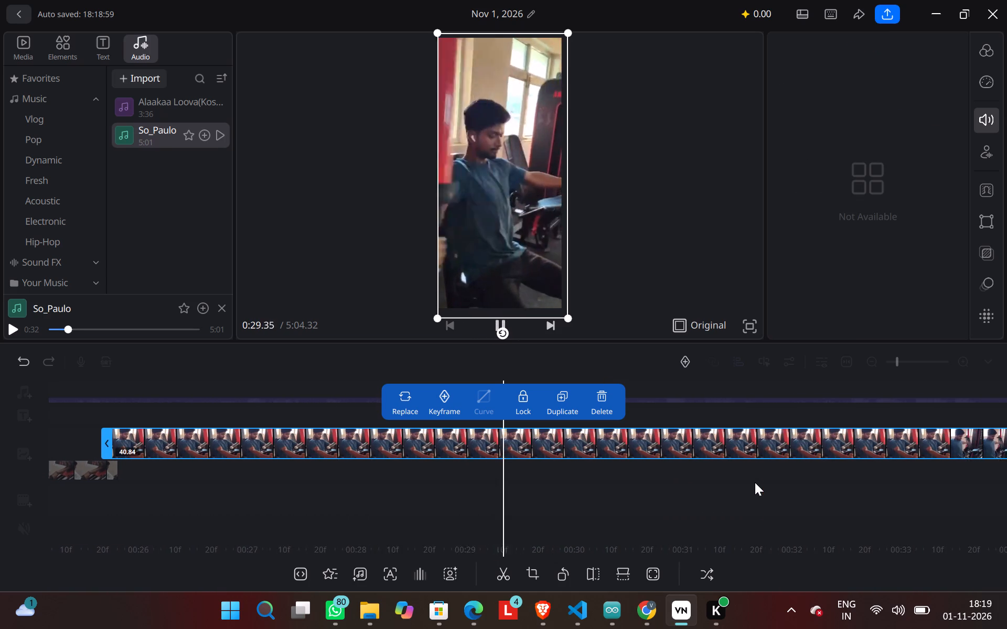
click(505, 574)
click(757, 416)
click(752, 438)
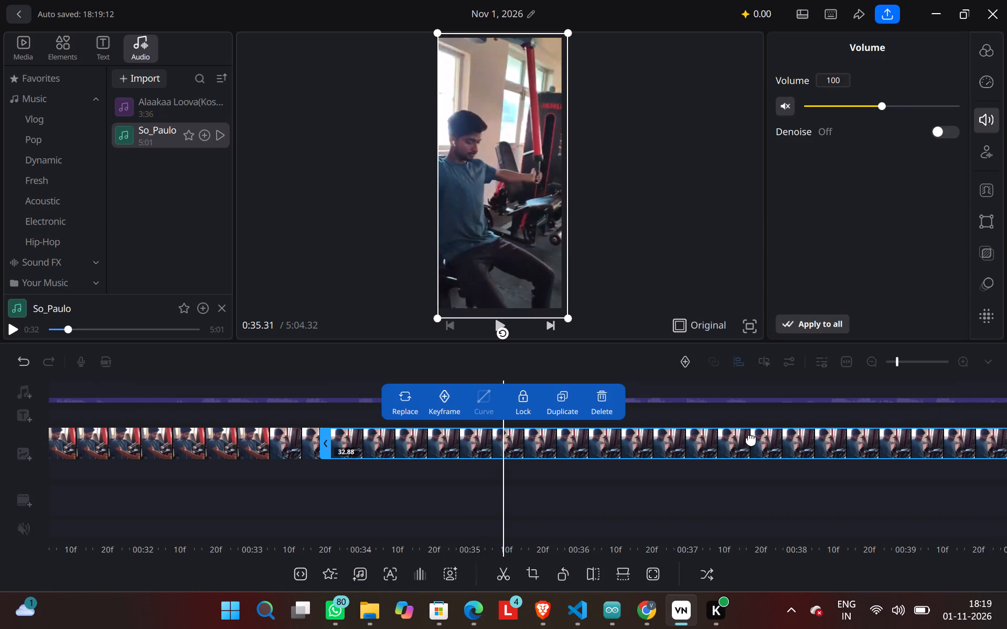
click(606, 401)
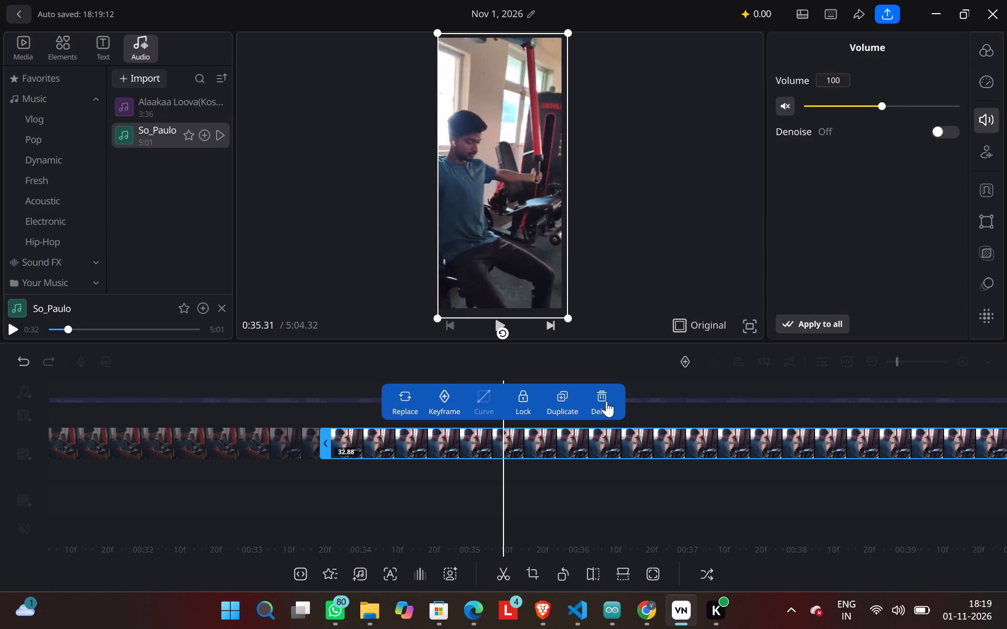
Split the chest2 clip at 0:31.86 and delete the part before the split.
drag(558, 464, 369, 495)
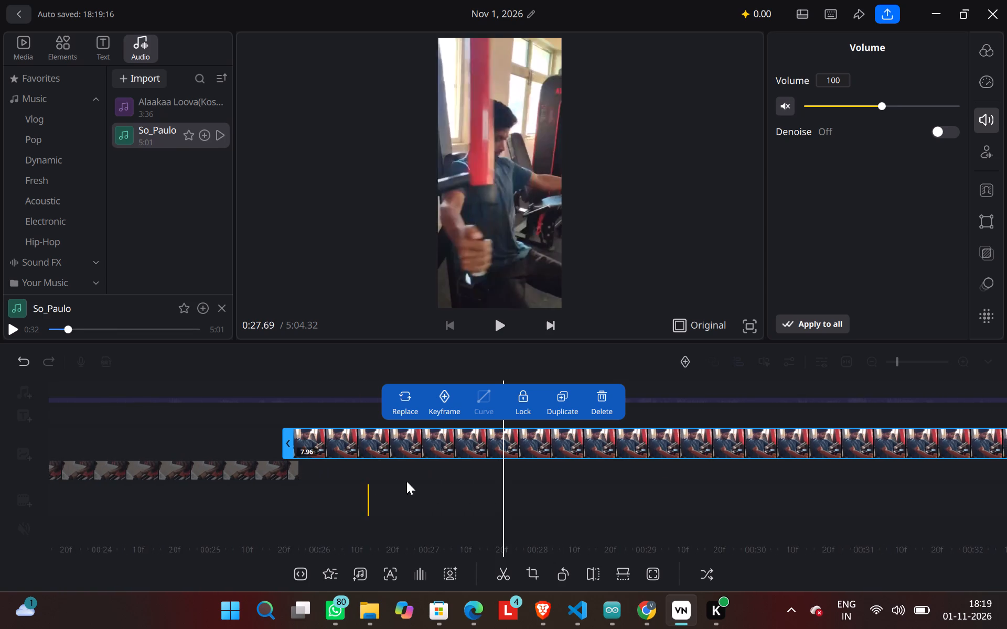
drag(671, 493, 406, 490)
drag(593, 481, 393, 476)
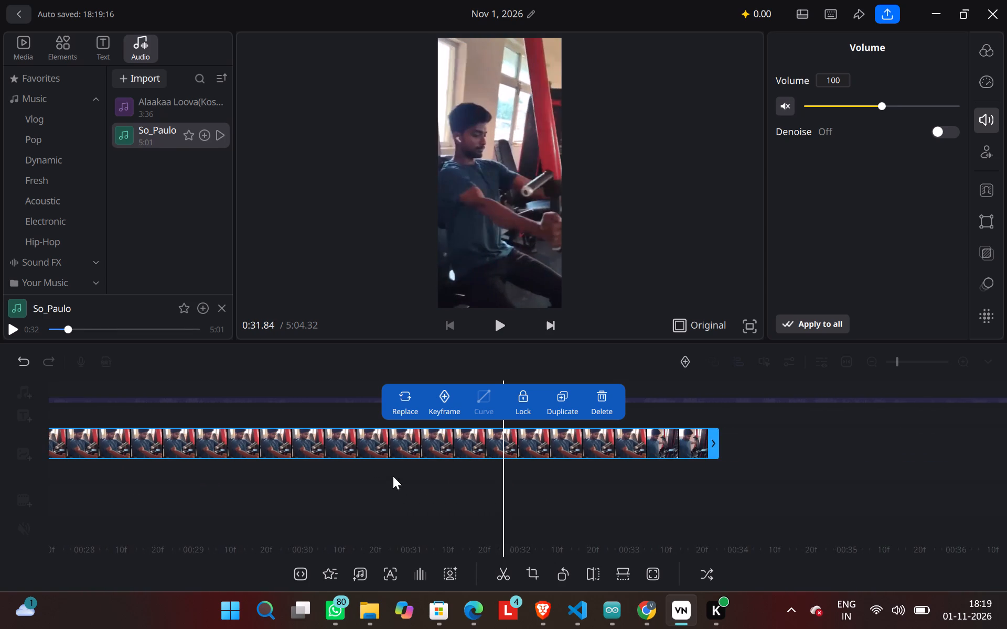
drag(393, 476, 387, 480)
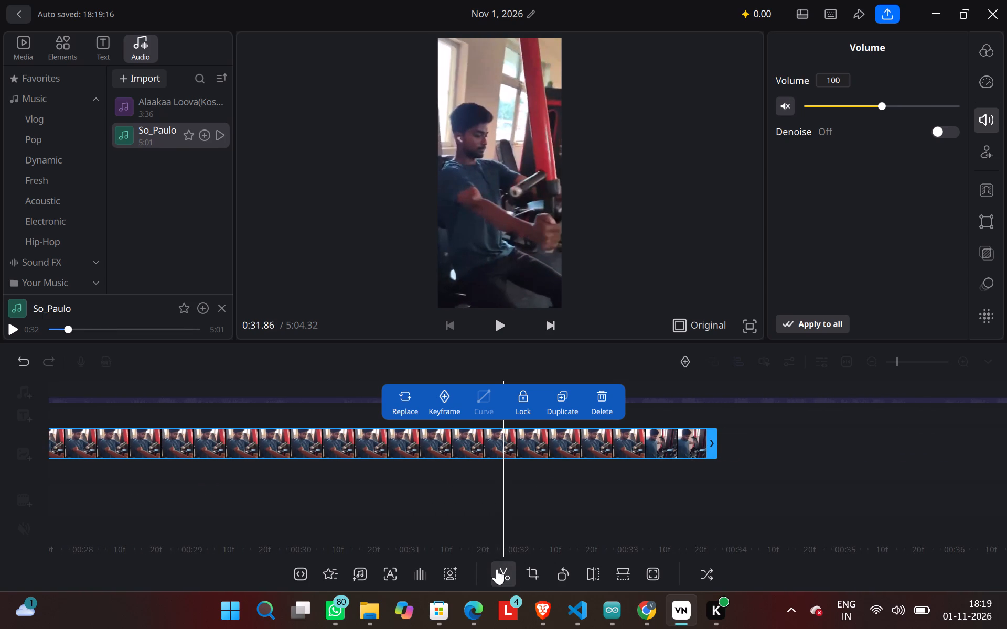
click(498, 569)
click(610, 399)
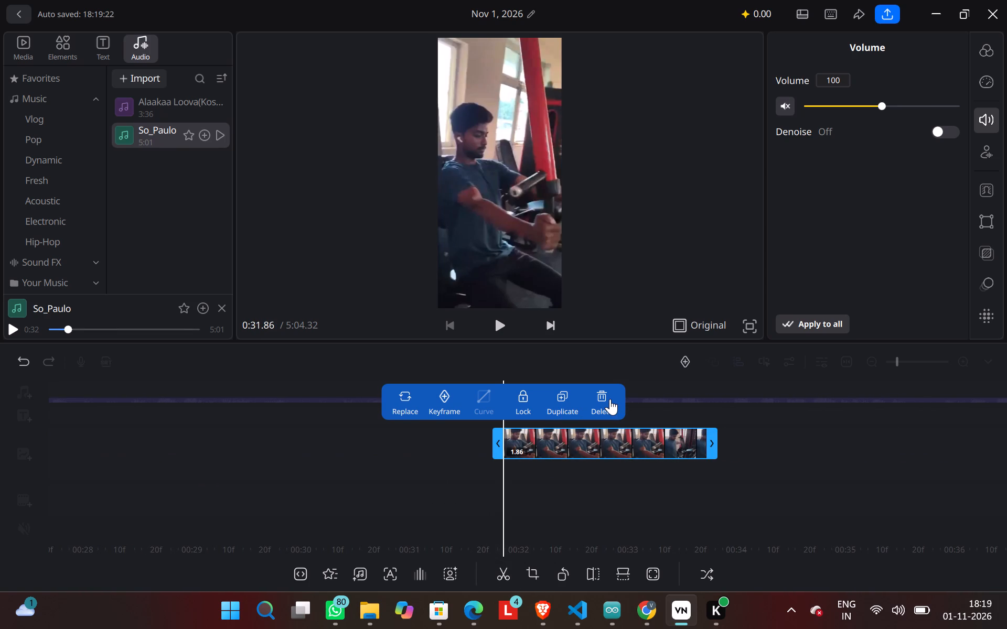
Move the remaining chest2 piece earlier so that it starts at about 0:25.8, at the end of the leeg clip.
drag(597, 486, 804, 496)
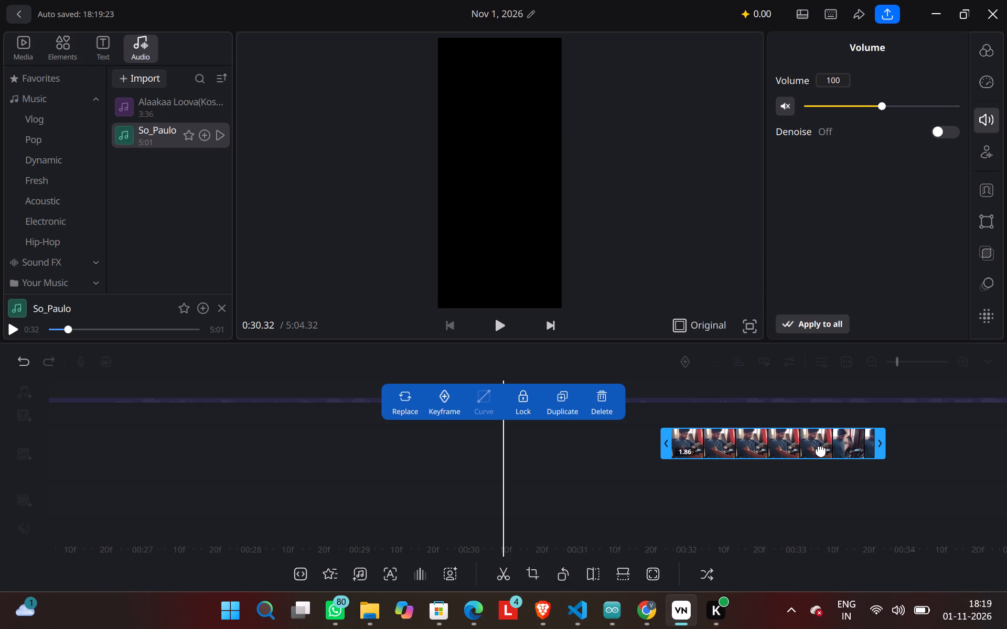
drag(820, 441, 96, 436)
drag(130, 491, 692, 560)
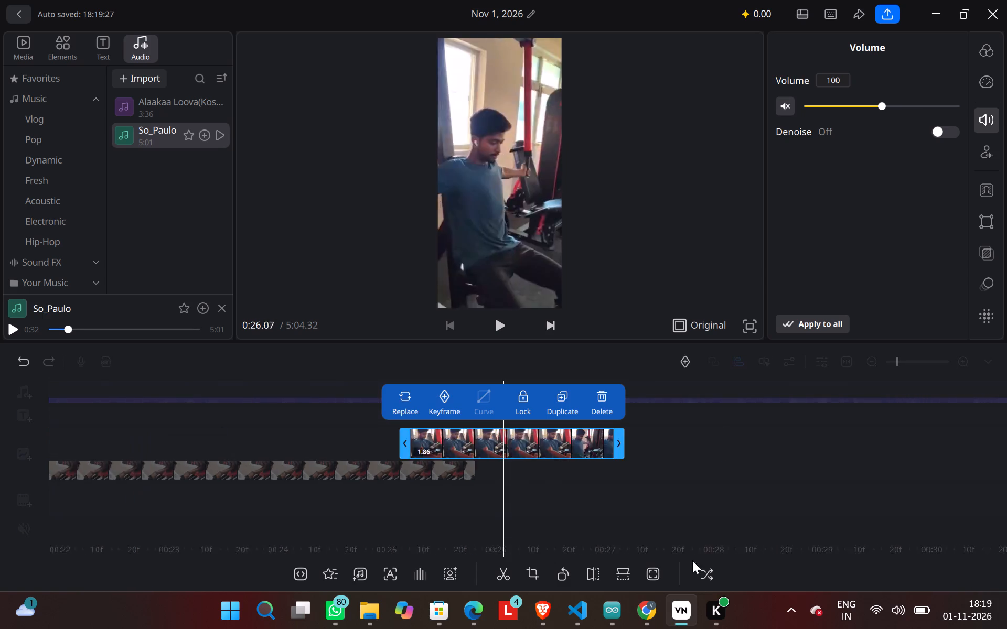
drag(692, 560, 741, 561)
drag(663, 439, 719, 431)
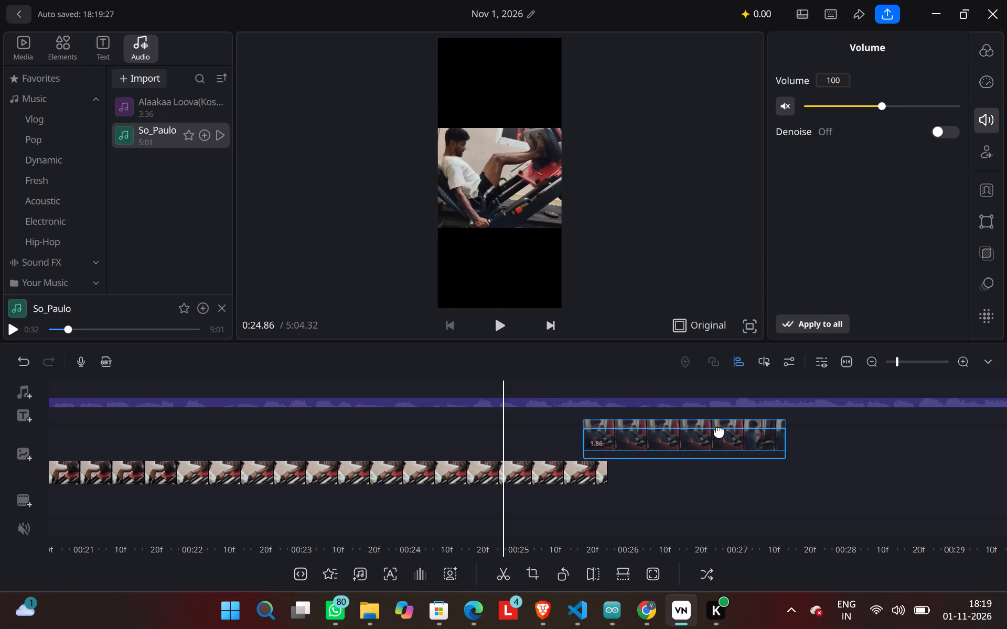
drag(719, 431, 722, 431)
Extend the end of the chest2 piece to a duration of 2.51 seconds.
drag(810, 442, 881, 443)
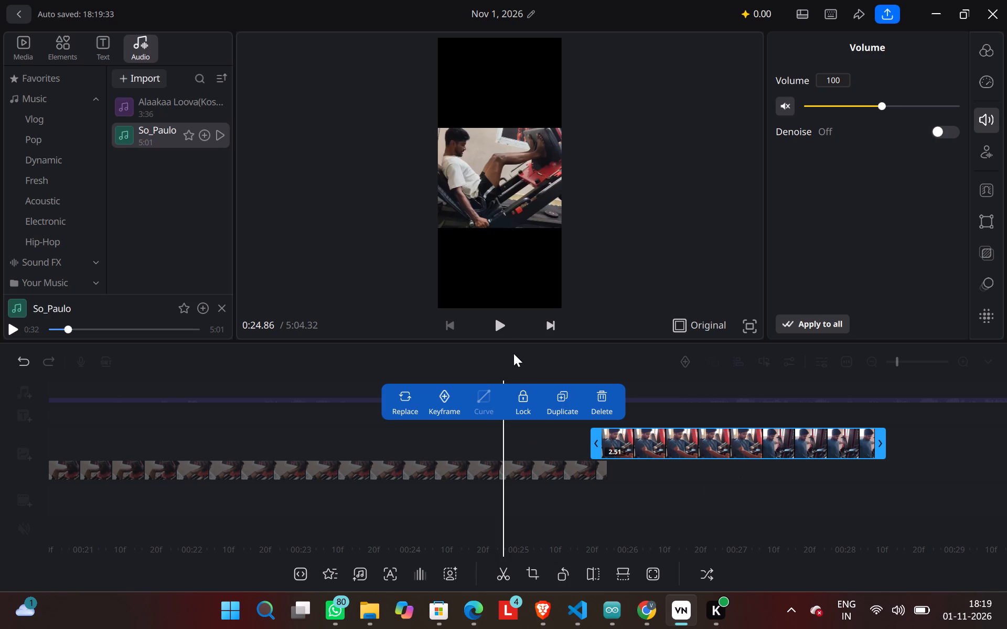
Play through the chest2 piece, set the playhead to 0:28.20 and add the haa image there as an overlay.
click(502, 333)
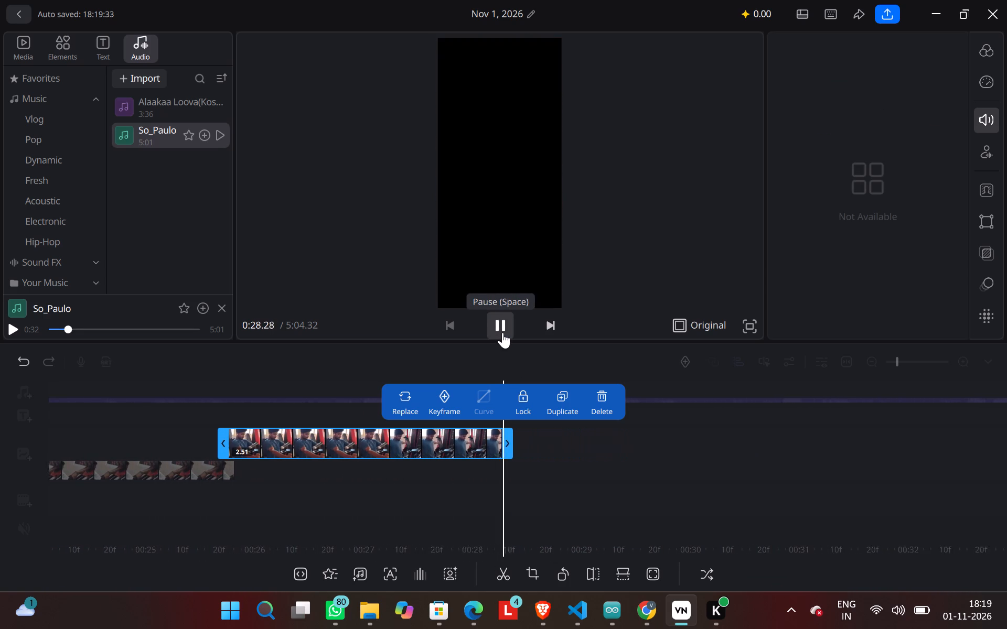
drag(519, 532, 625, 514)
drag(528, 469, 517, 472)
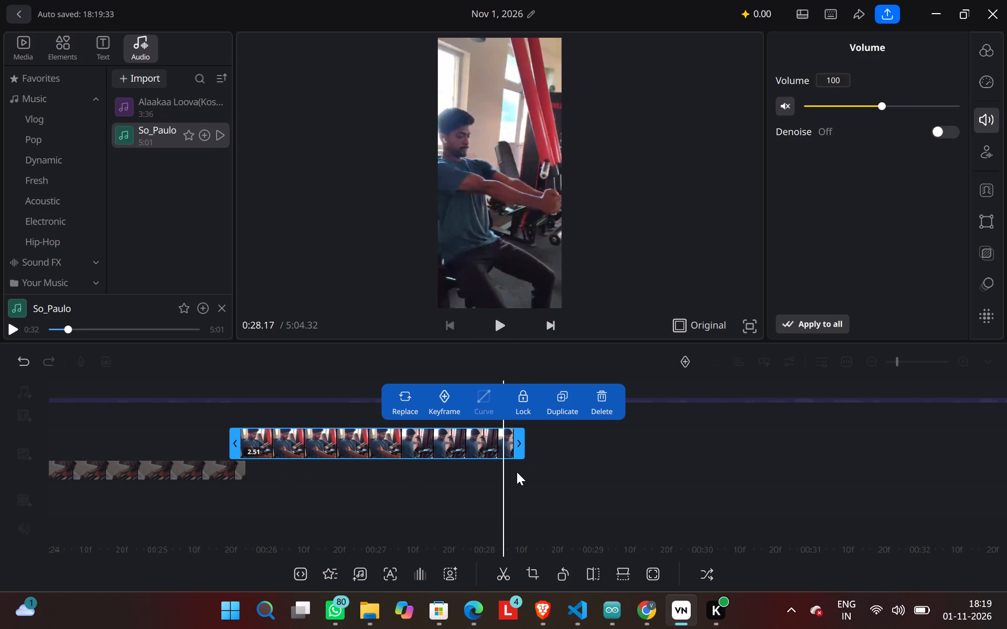
drag(517, 472, 514, 474)
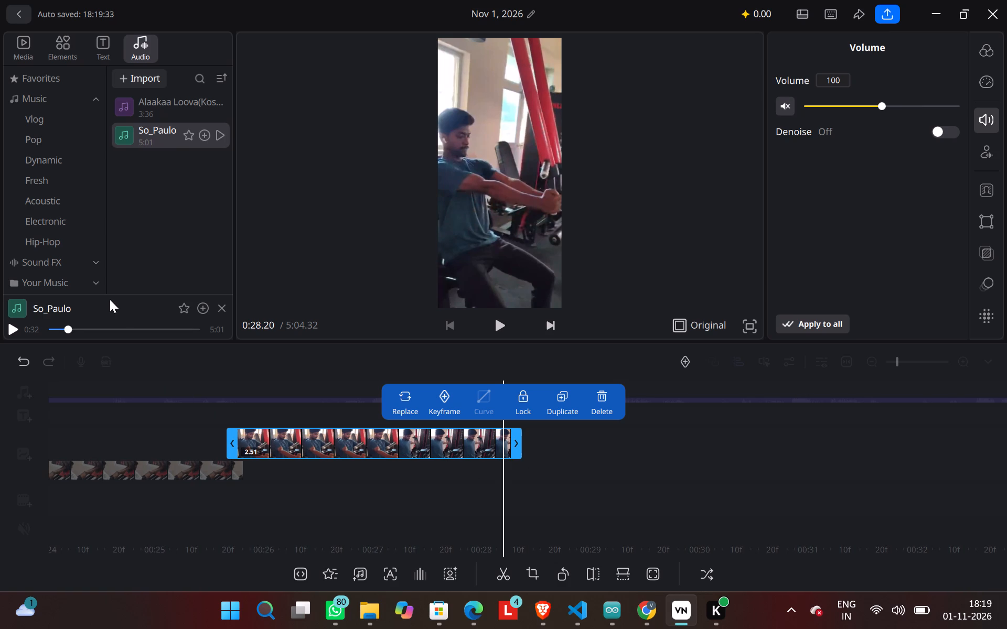
click(132, 422)
double_click(28, 450)
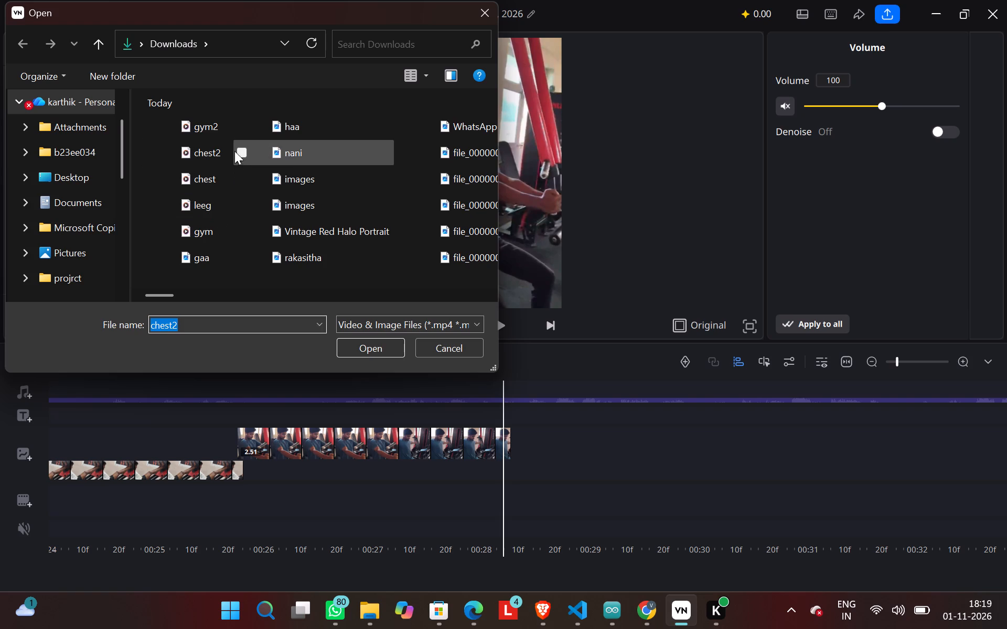
double_click(234, 132)
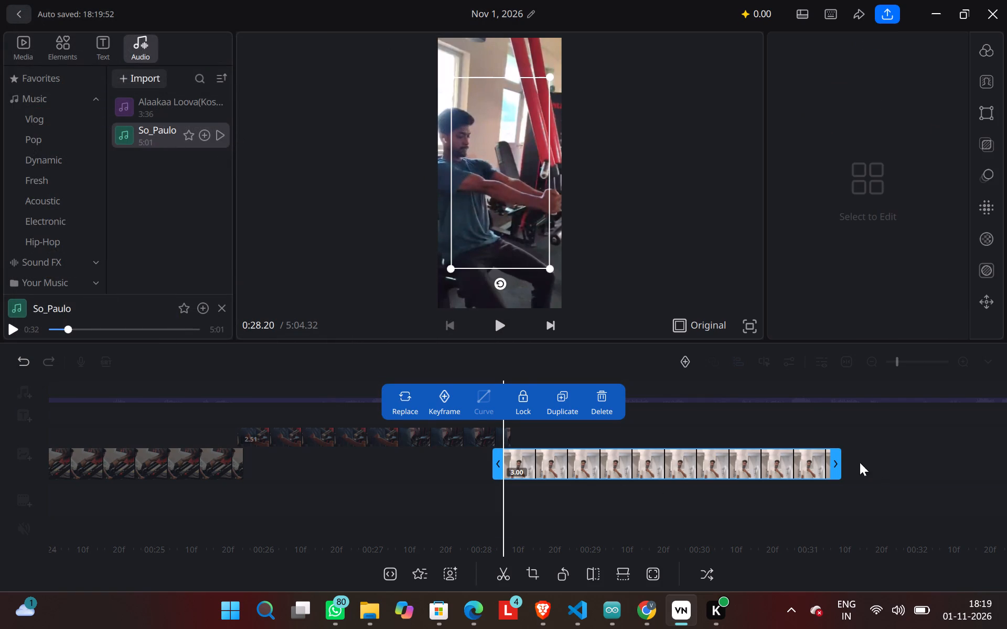
Trim the end of the haa image overlay to a duration of 1.19 seconds.
click(822, 464)
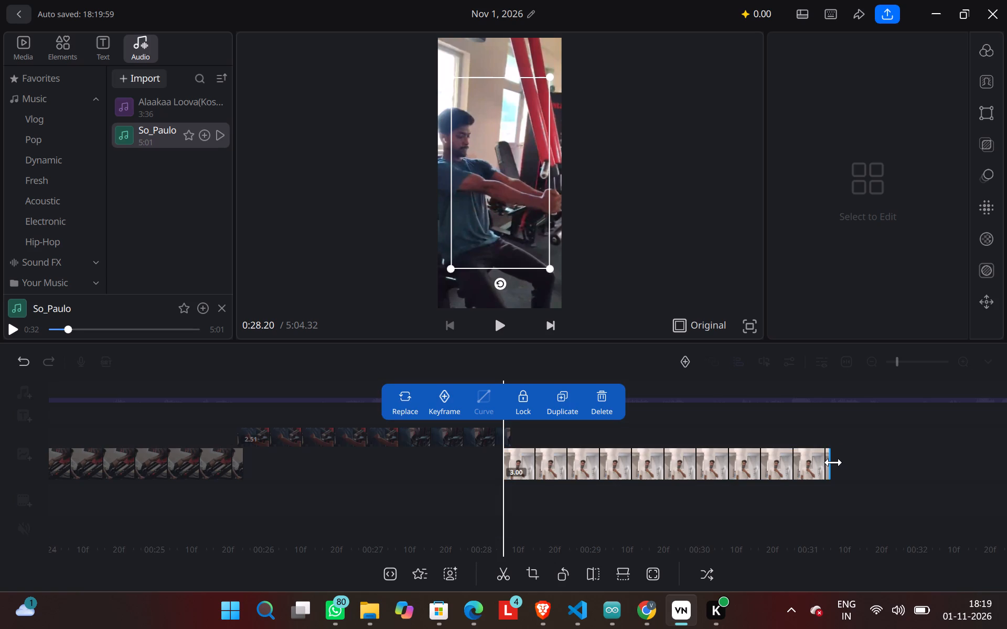
drag(833, 462, 636, 484)
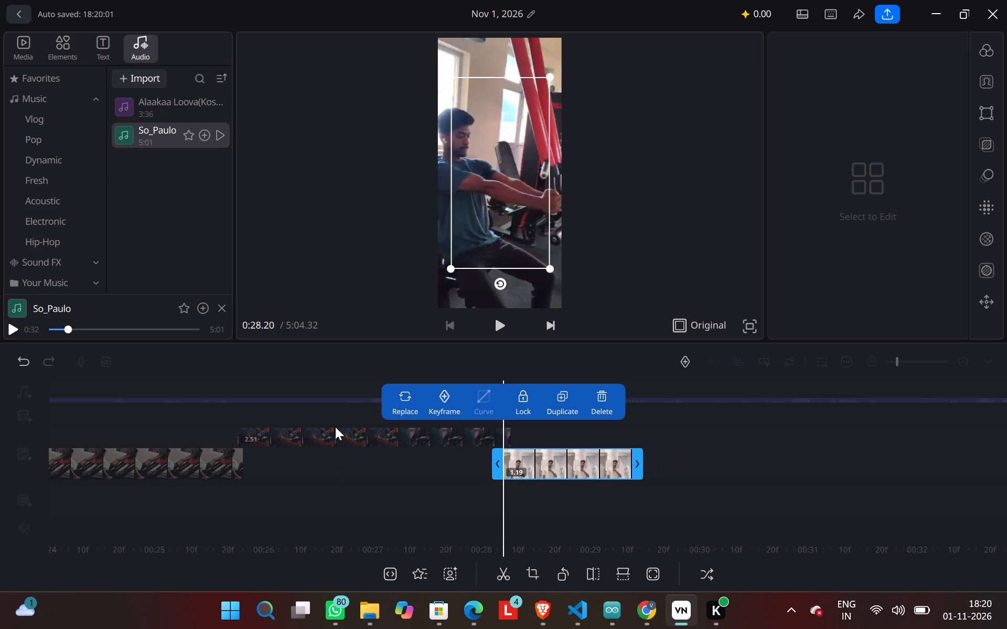
Preview the haa image overlay, then enlarge and reposition it so that it fills the whole video frame.
click(374, 501)
click(491, 331)
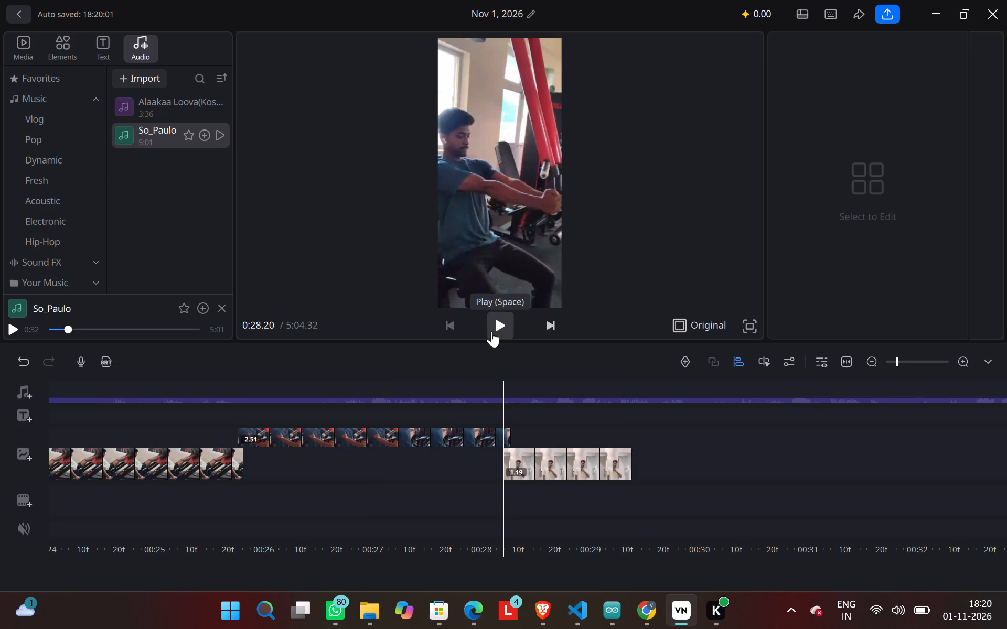
click(505, 253)
drag(398, 487, 471, 485)
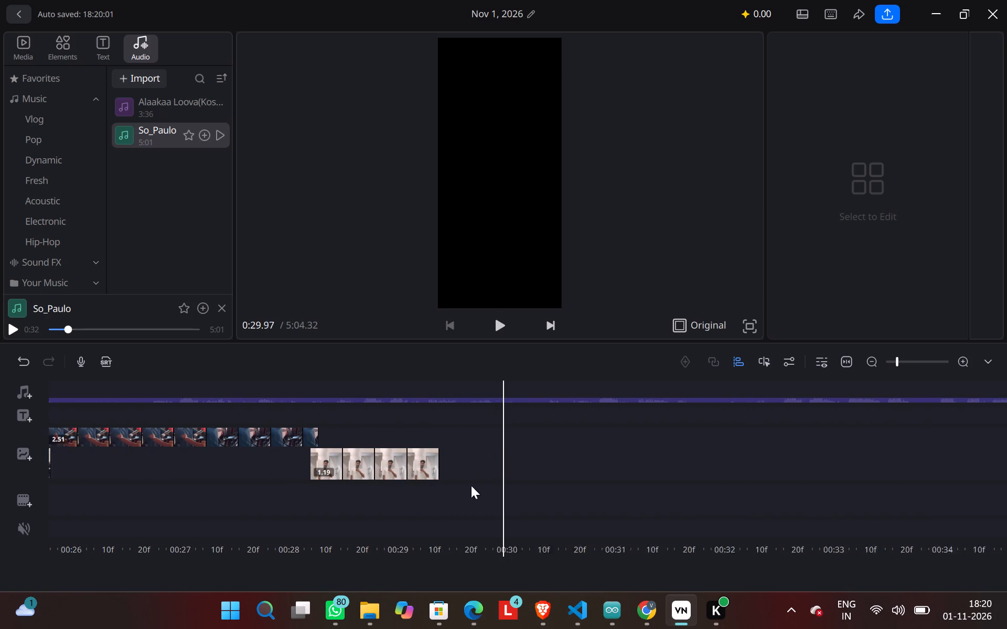
drag(471, 485, 539, 496)
click(526, 260)
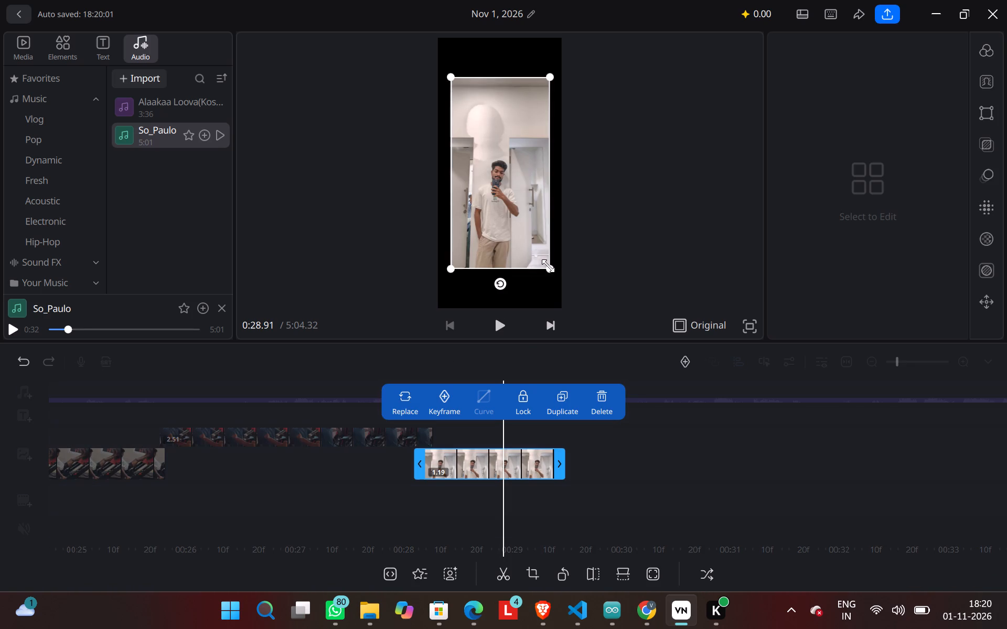
drag(548, 266, 548, 319)
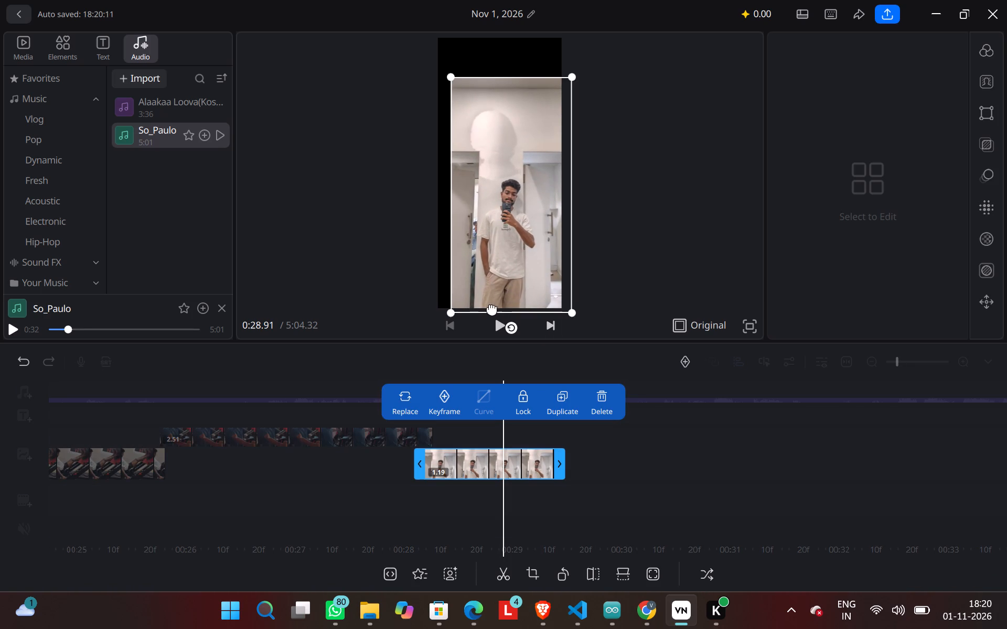
drag(453, 308, 445, 314)
drag(446, 311, 446, 306)
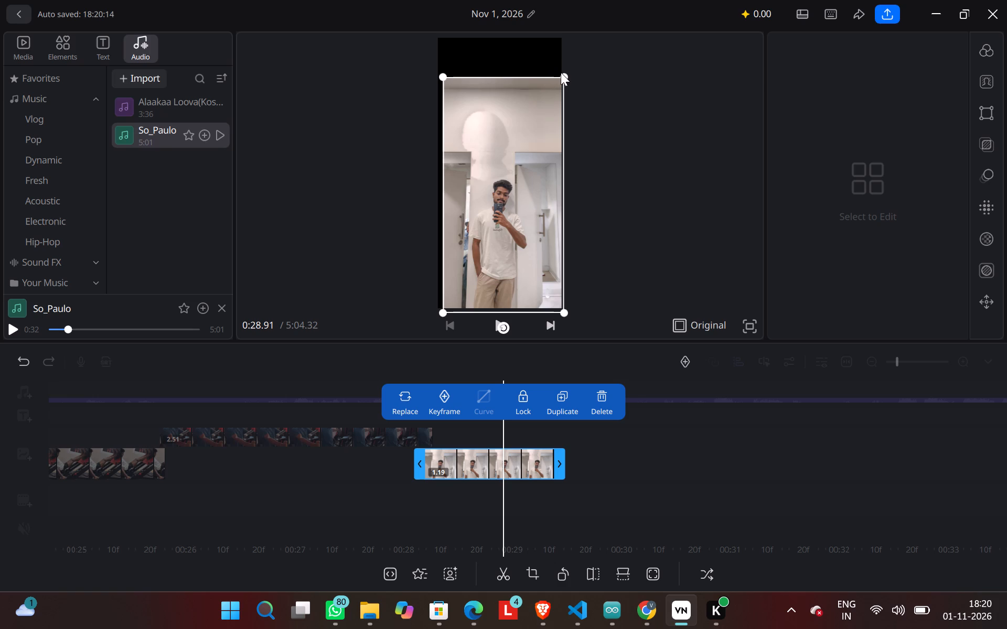
click(561, 72)
click(561, 72)
click(530, 96)
drag(441, 74, 433, 24)
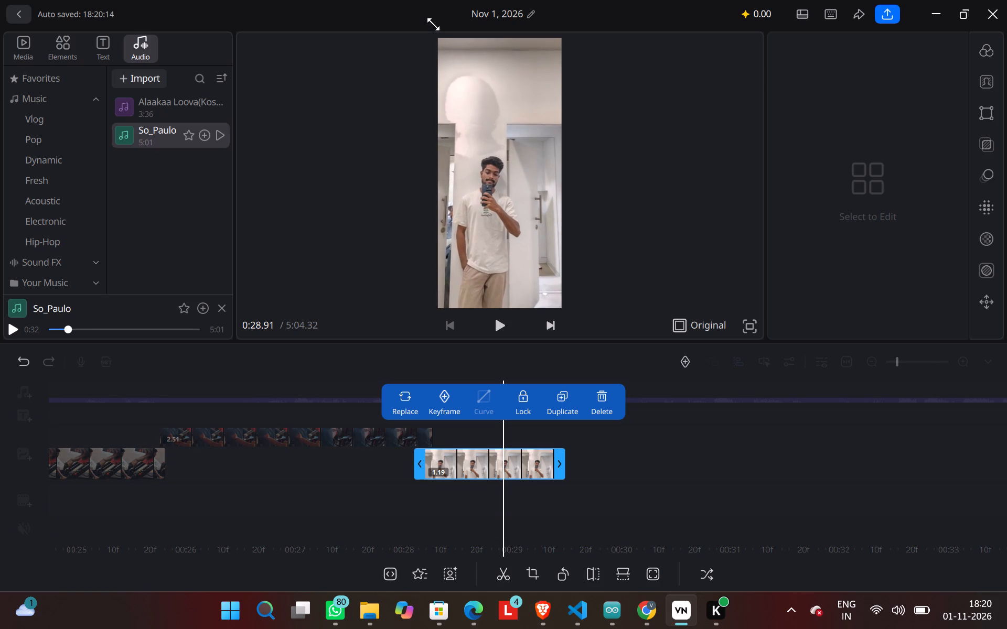
drag(433, 24, 437, 10)
drag(507, 165, 521, 151)
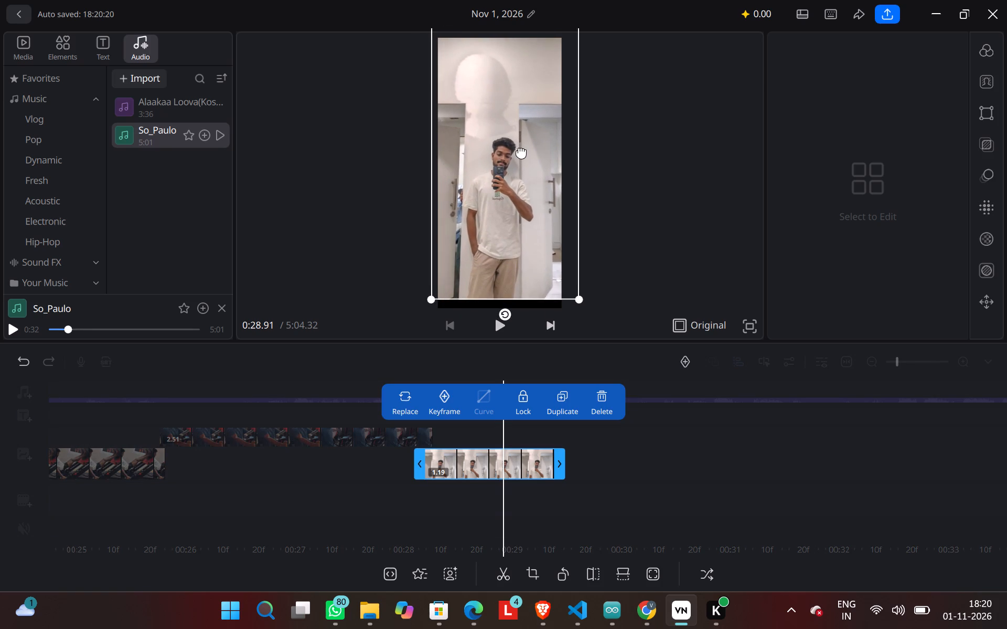
drag(521, 151, 520, 159)
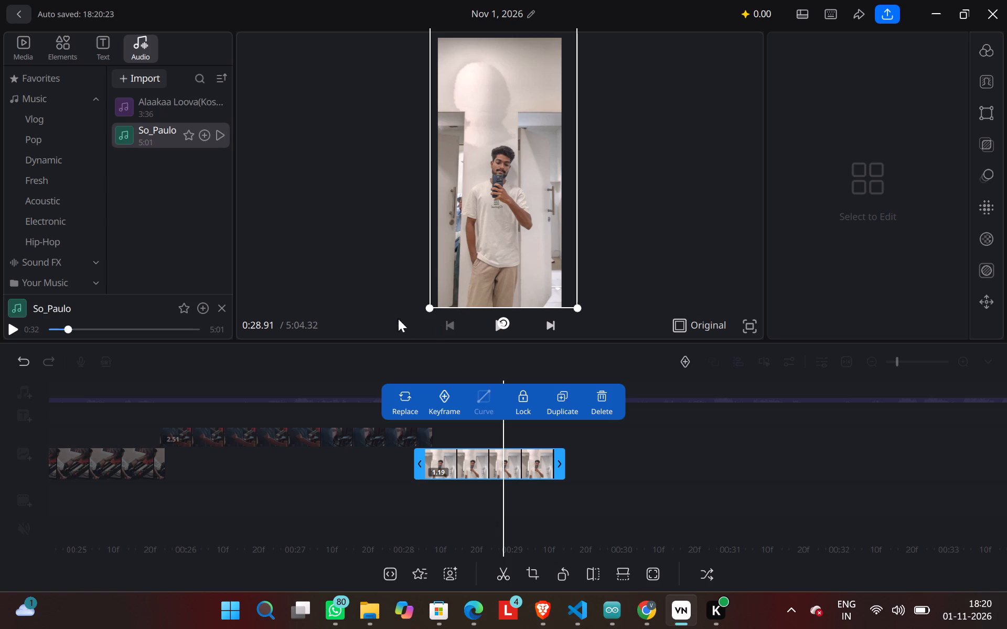
click(386, 247)
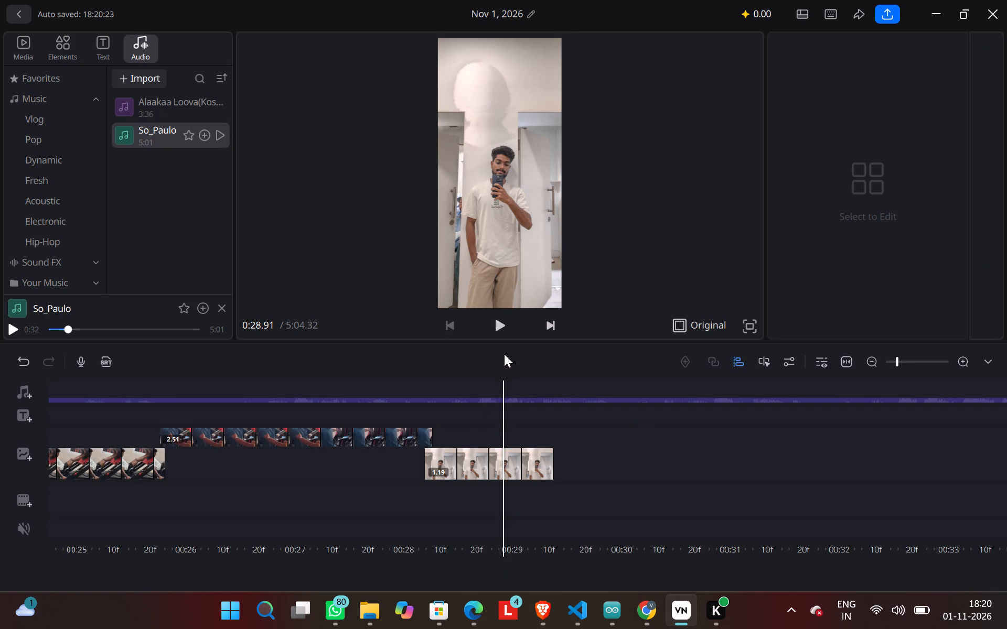
Set the playhead to 0:29.24, near the end of the haa image, and add the gym2 clip there as an overlay.
drag(509, 437, 465, 438)
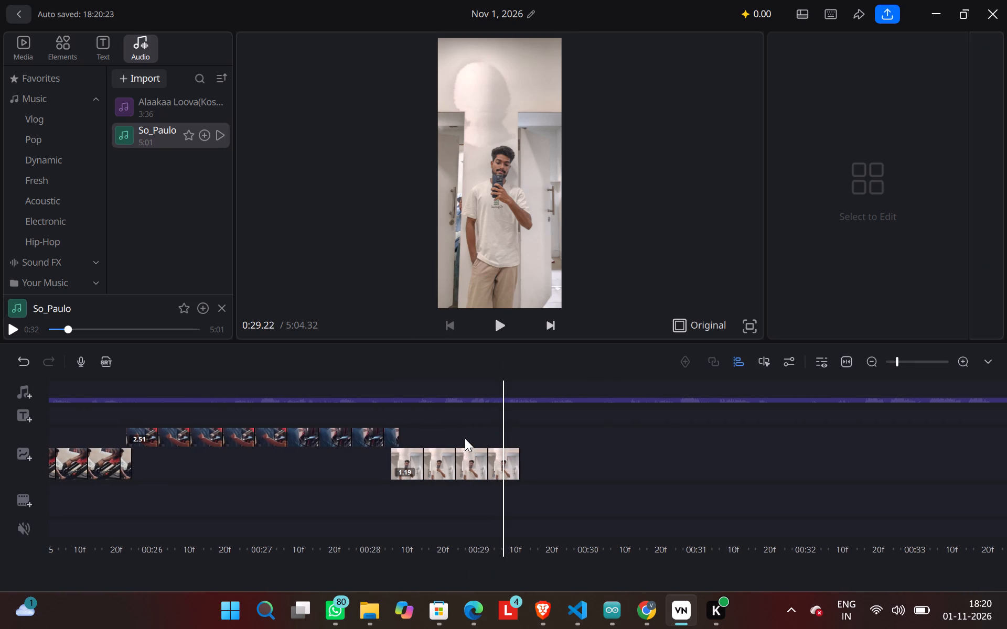
drag(465, 438, 464, 437)
click(23, 455)
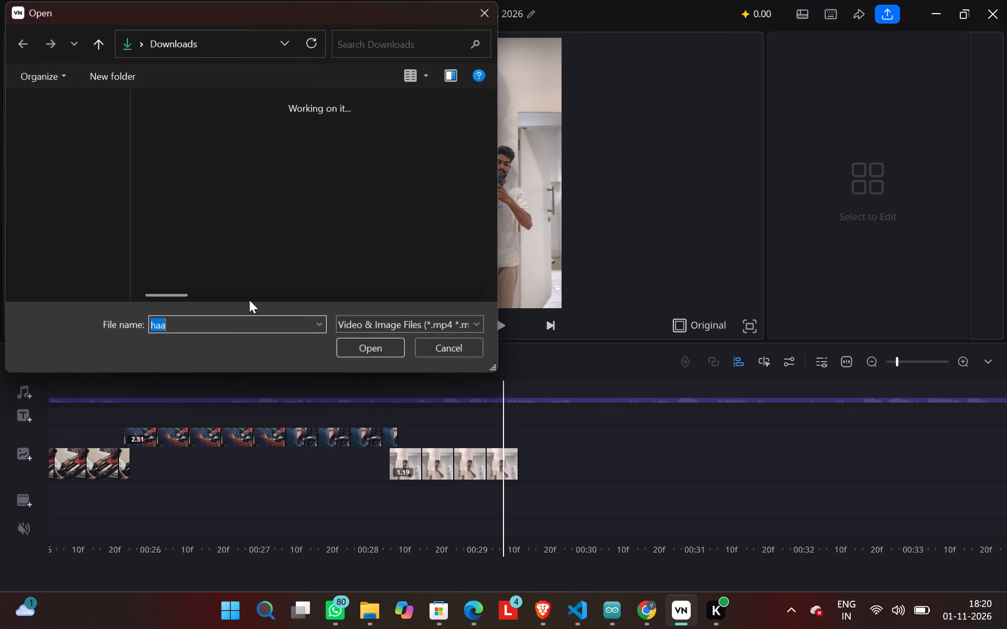
click(229, 133)
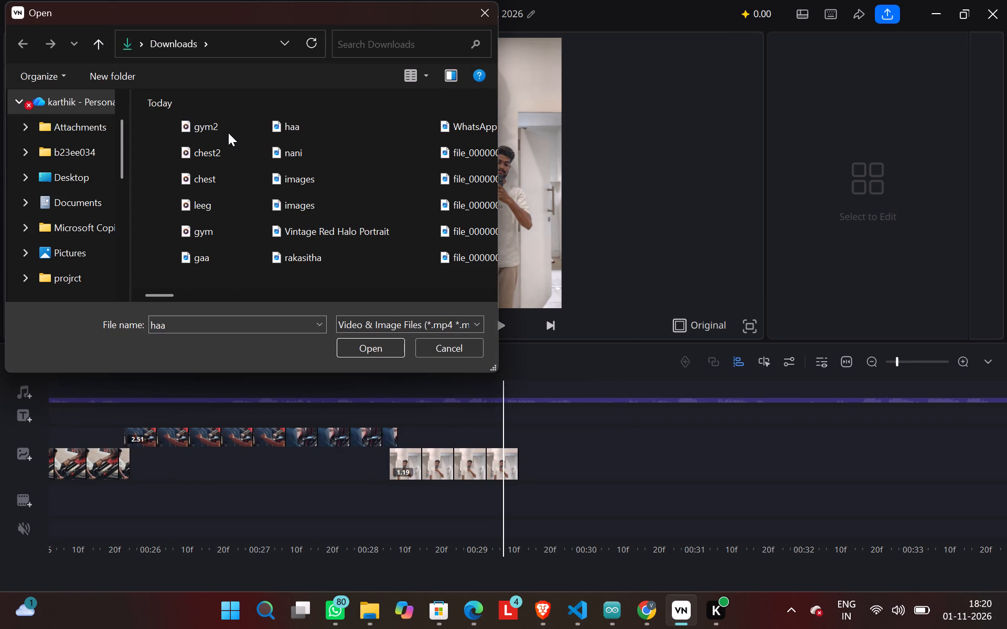
click(192, 115)
click(341, 348)
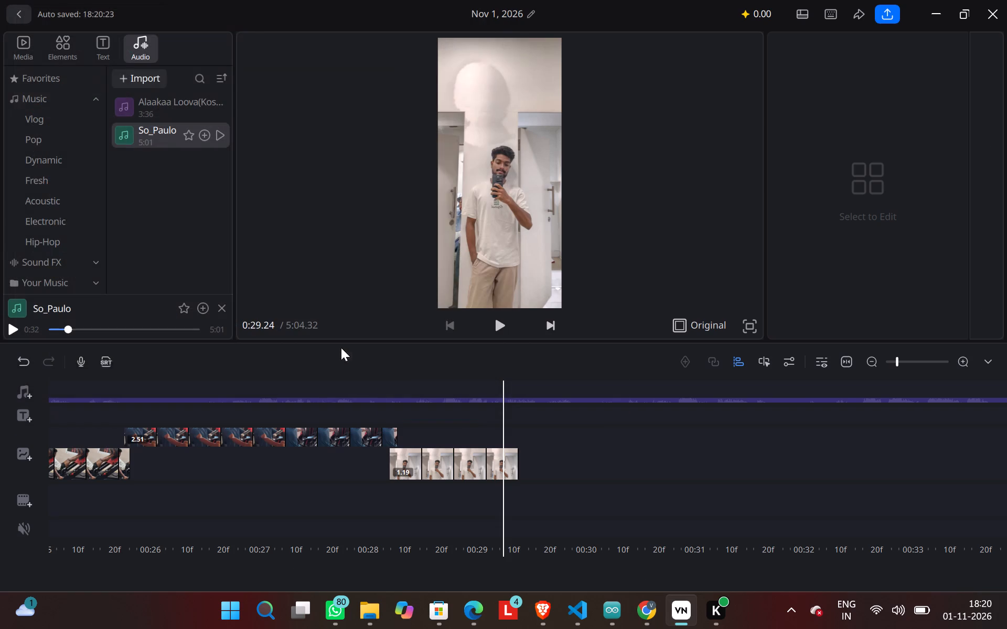
Move the gym2 overlay slightly earlier so that it starts at about 0:29.1, overlapping the end of the haa image.
drag(782, 440, 764, 453)
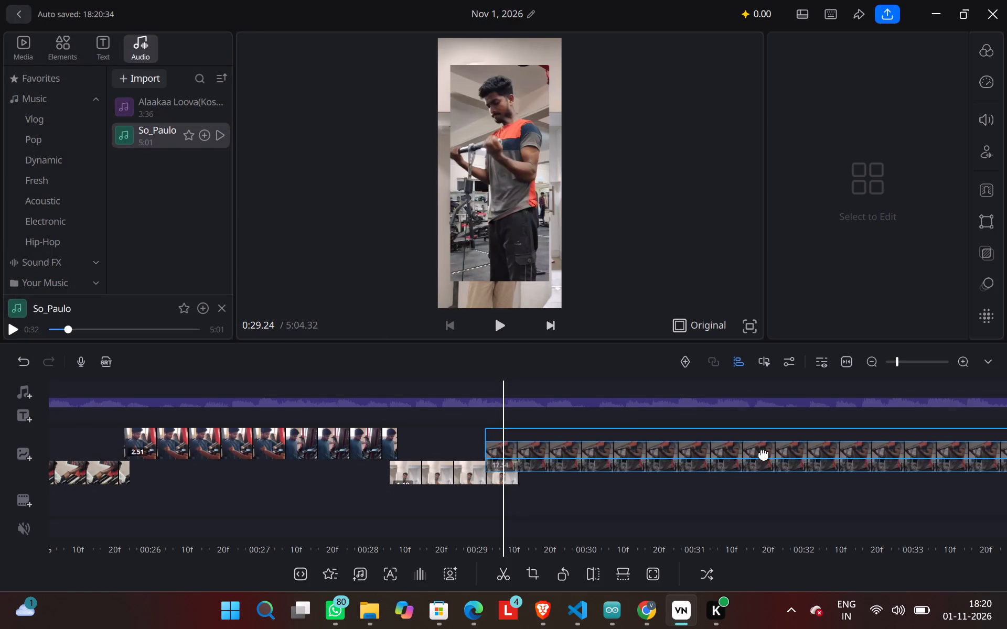
drag(764, 453, 766, 435)
Go through the gym2 clip and split it near its end, at about 0:45.10.
drag(801, 461, 494, 479)
drag(781, 470, 551, 493)
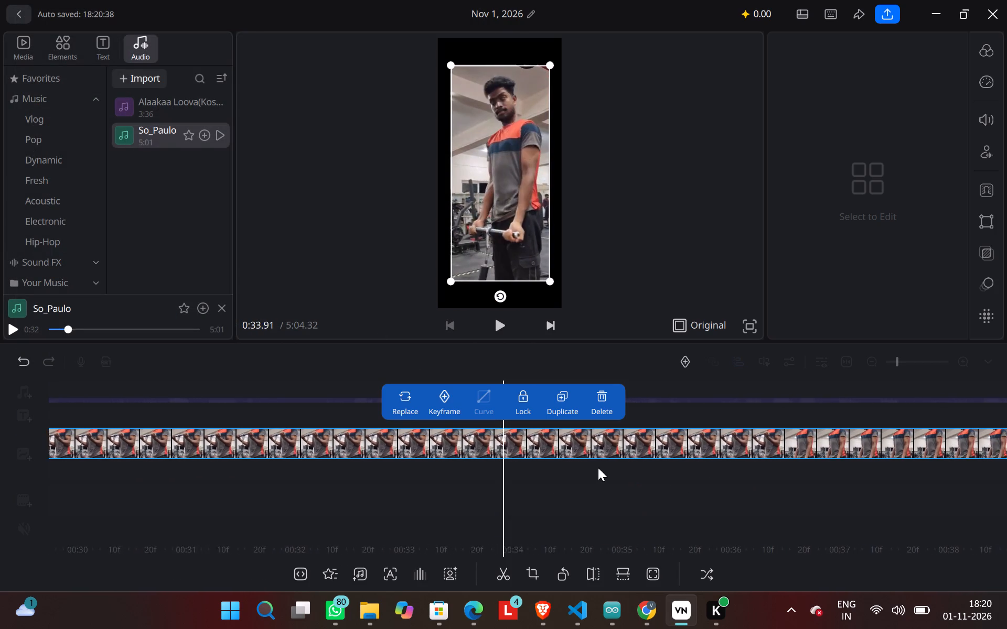
drag(713, 467, 677, 476)
drag(700, 460, 572, 472)
drag(725, 460, 567, 469)
click(505, 318)
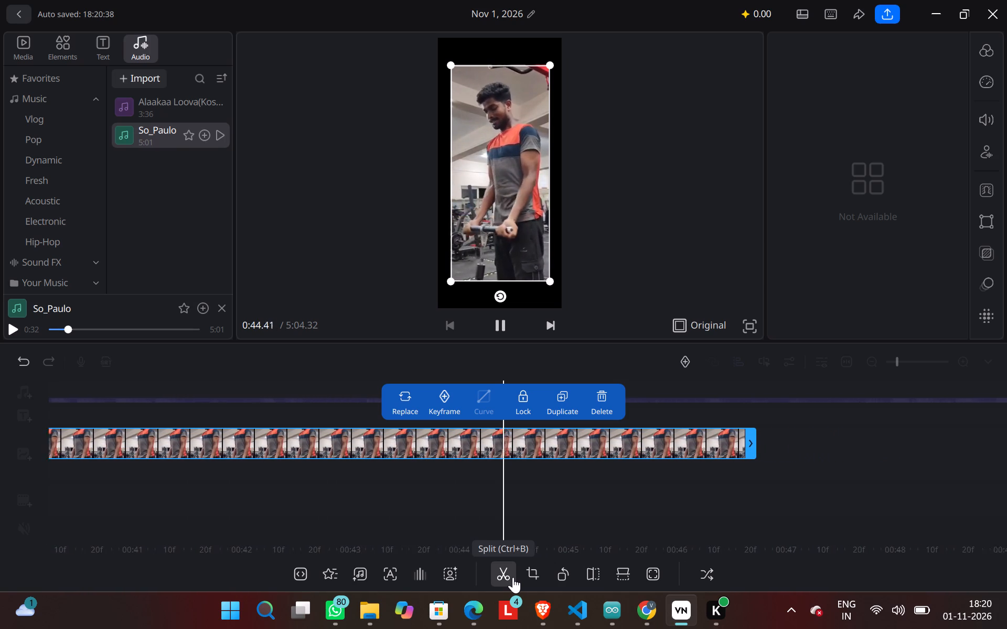
click(513, 577)
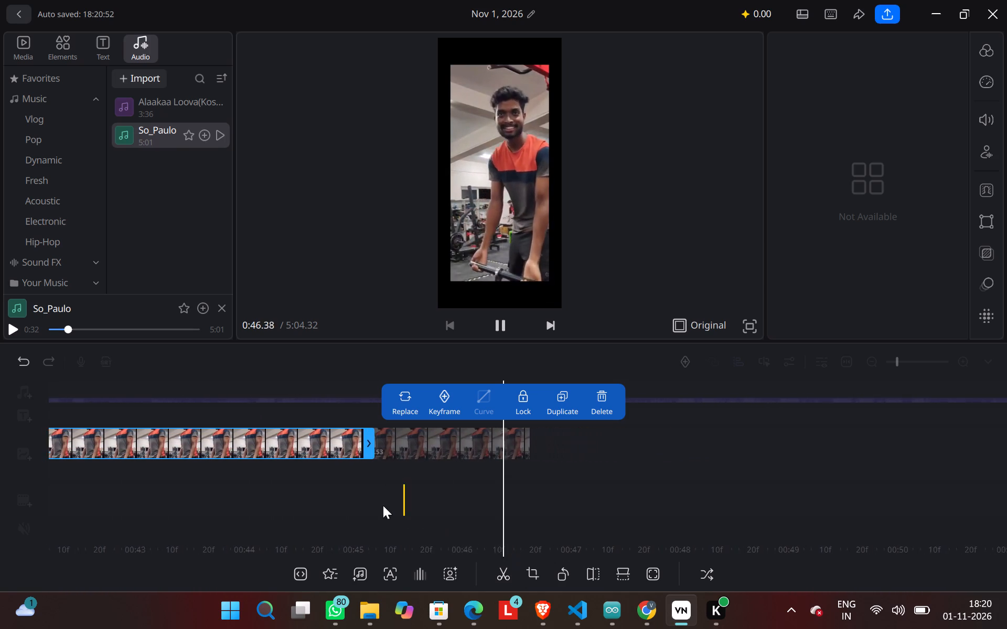
Review the gym2 footage around the split, between about 0:43 and the end of the clip.
drag(373, 502, 592, 524)
click(510, 330)
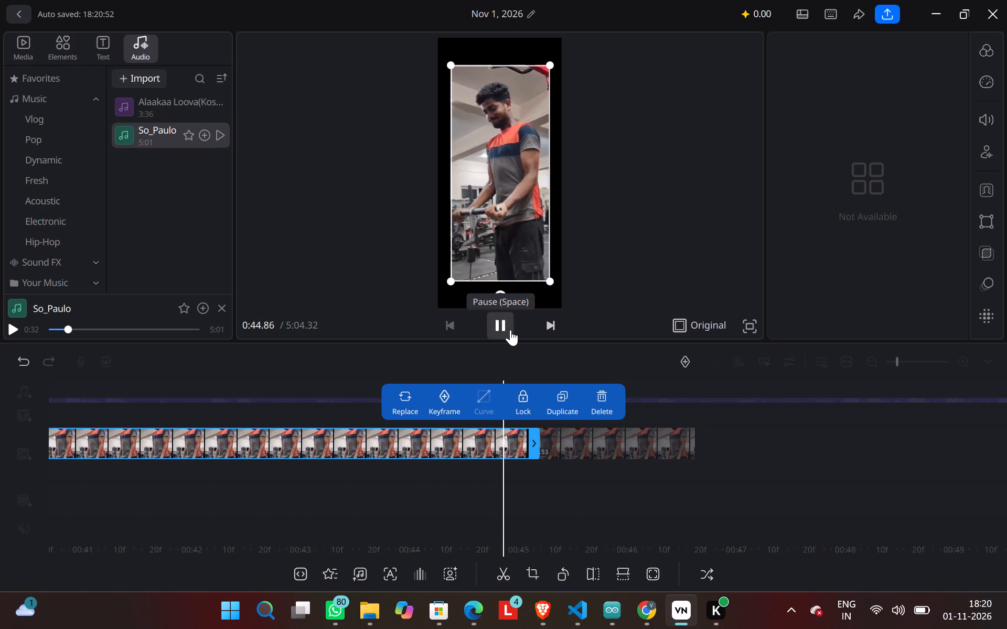
click(510, 330)
drag(424, 469, 511, 479)
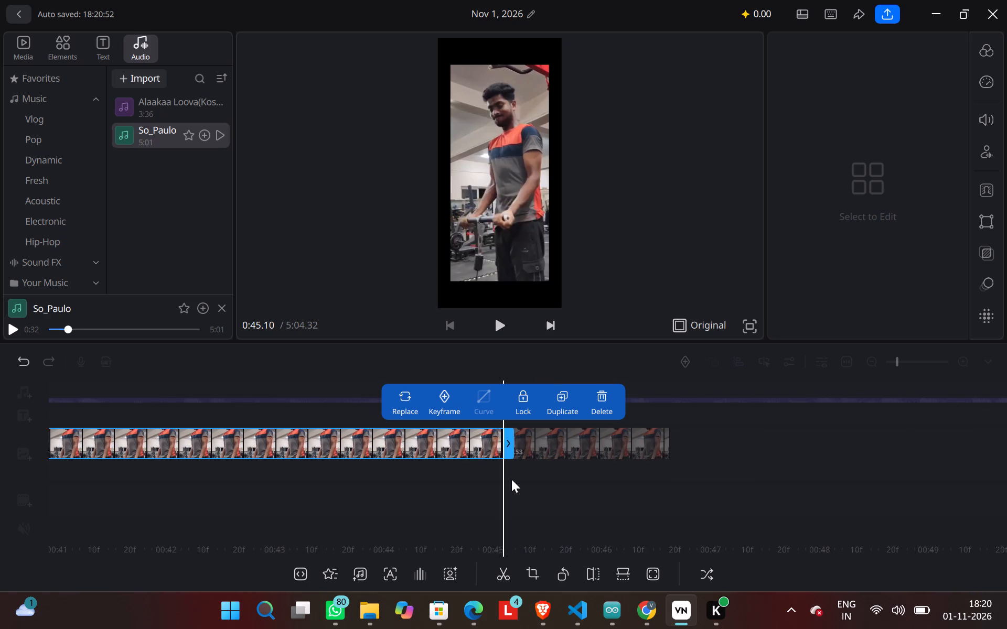
drag(511, 479, 529, 483)
click(529, 483)
drag(529, 483, 548, 489)
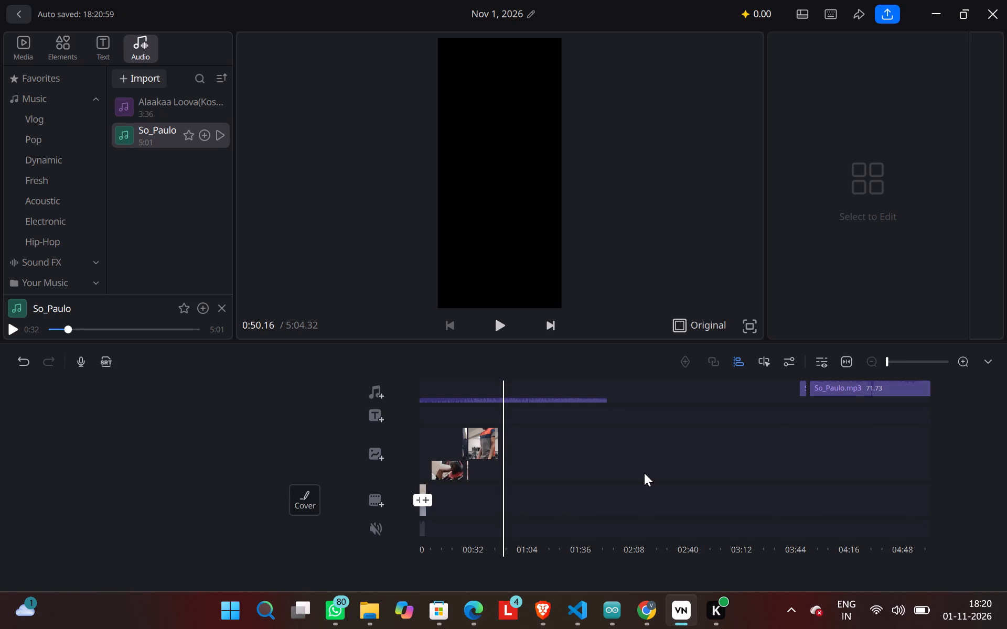
click(956, 360)
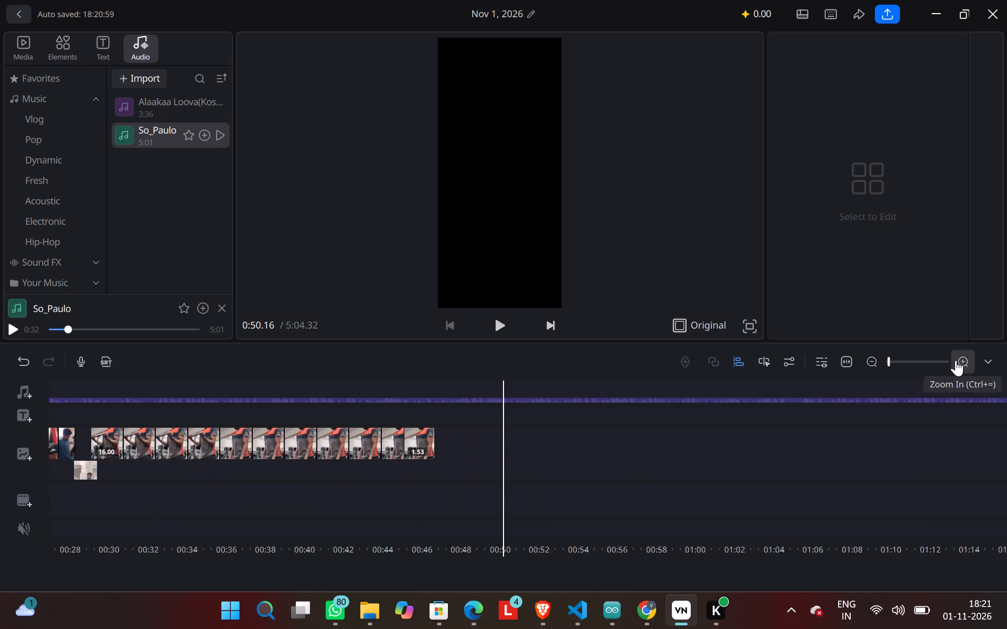
drag(420, 452, 790, 481)
drag(624, 462, 685, 462)
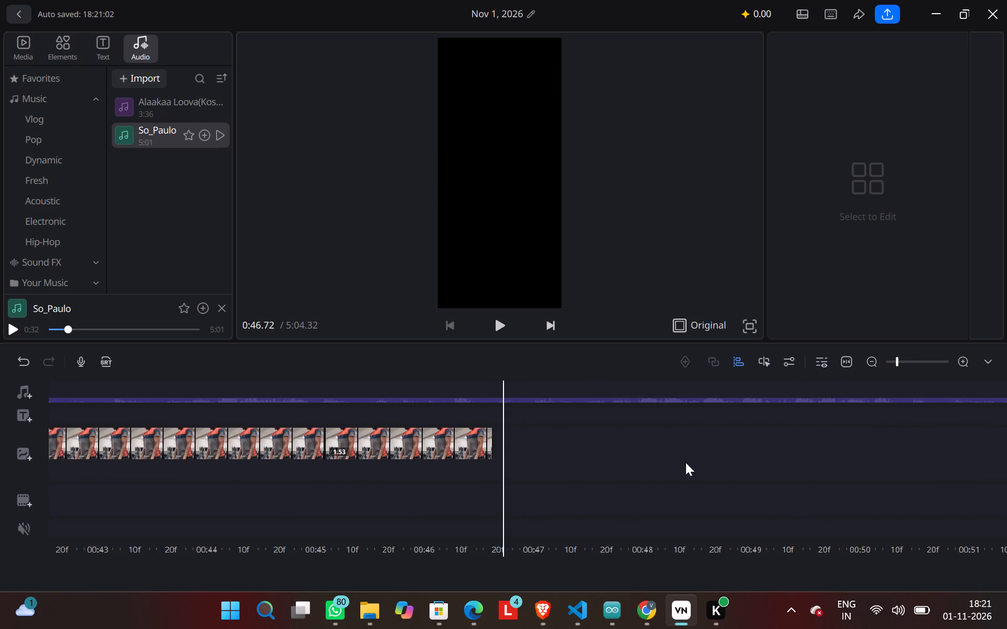
drag(685, 462, 711, 459)
drag(711, 459, 753, 460)
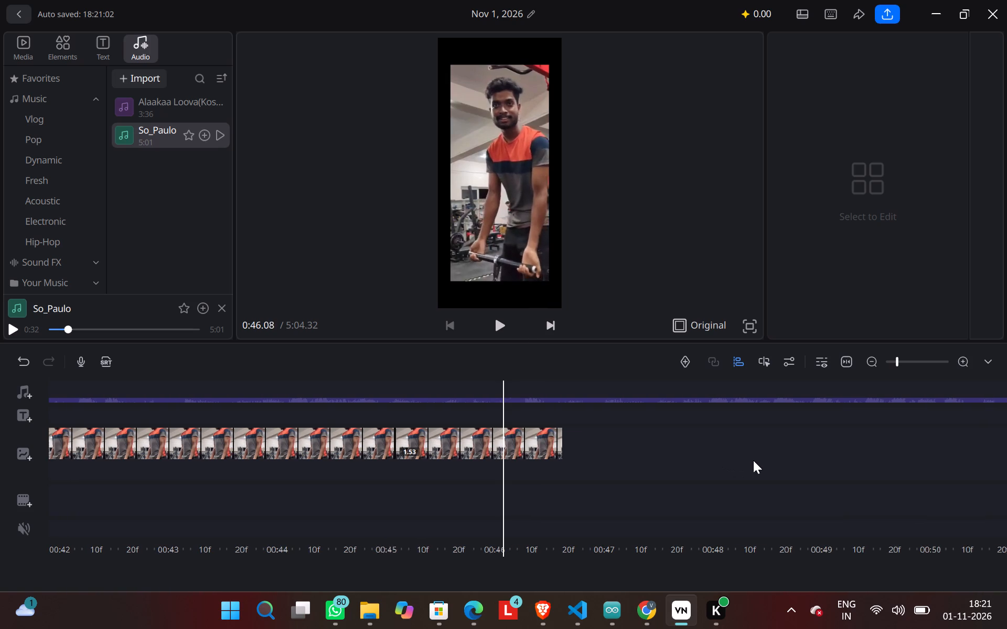
drag(753, 460, 893, 468)
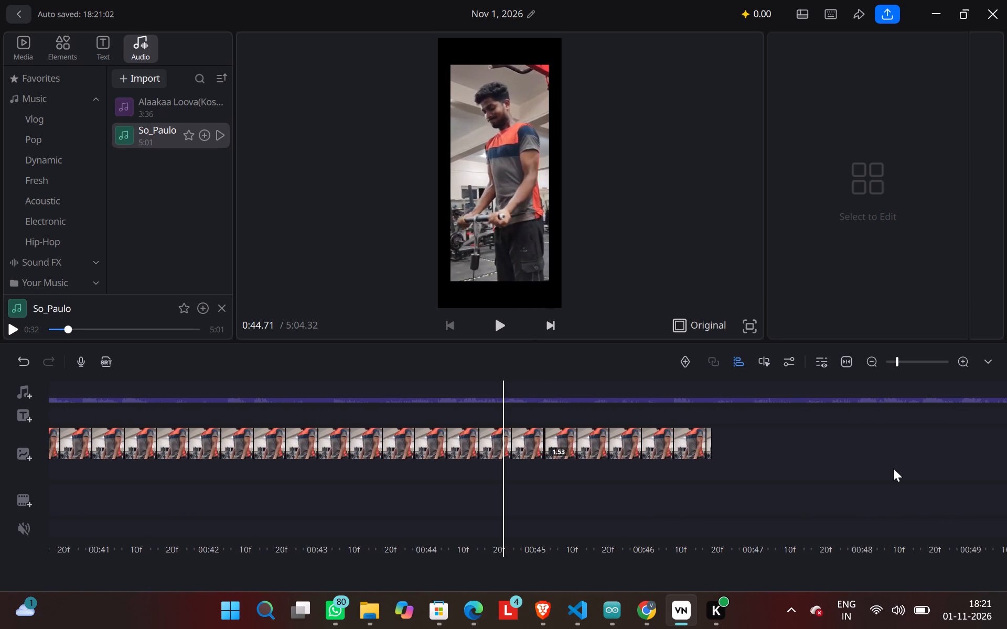
drag(893, 468, 1006, 466)
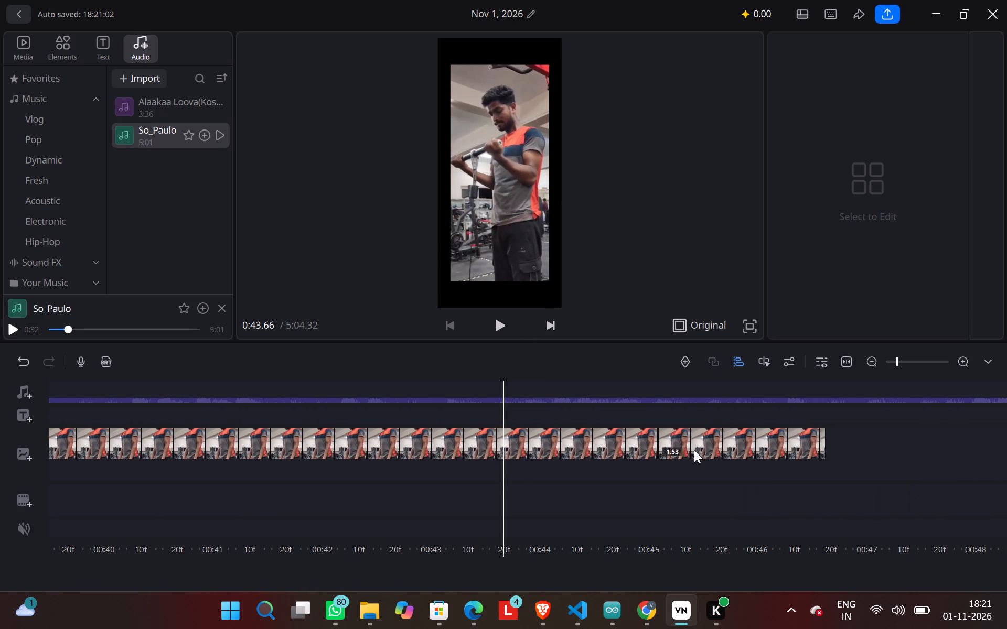
Split the long first piece of the gym2 clip at 0:44.41.
click(595, 443)
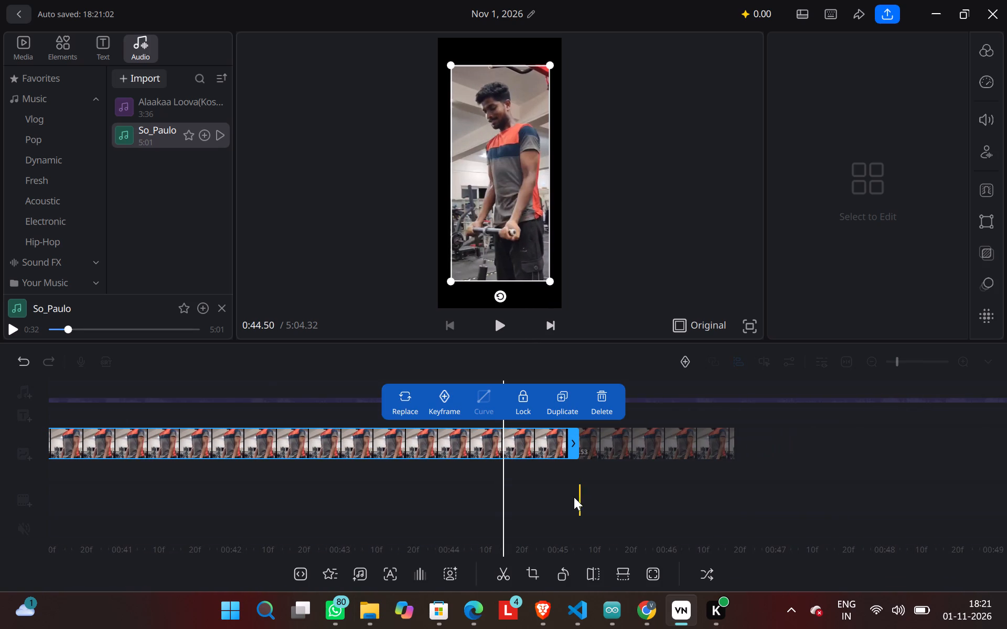
drag(552, 521, 575, 508)
click(504, 579)
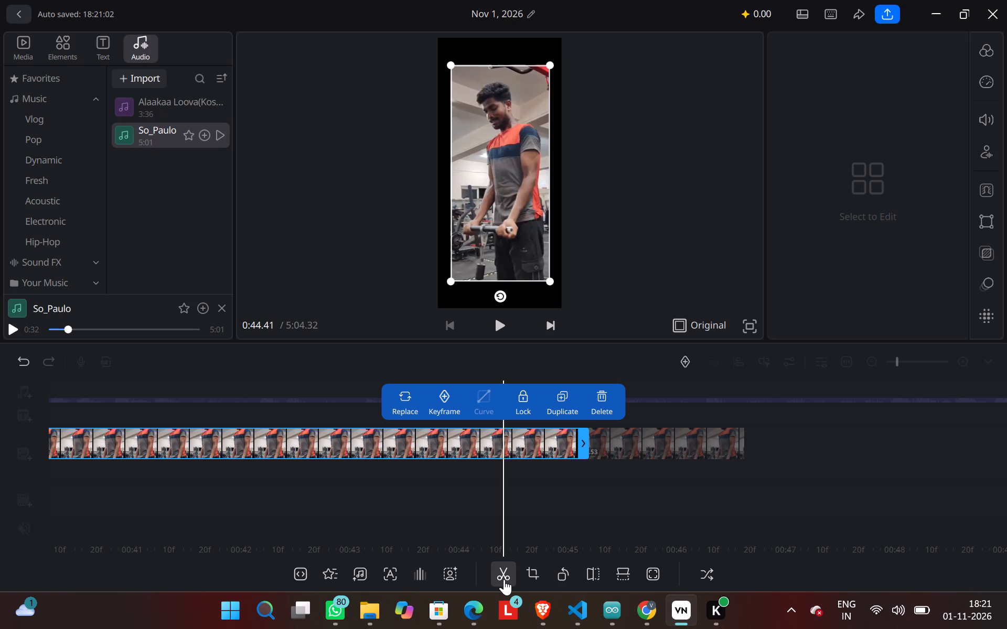
Delete the last gym2 piece, the 1.53-second one after the split at about 0:45.10.
click(606, 446)
click(601, 398)
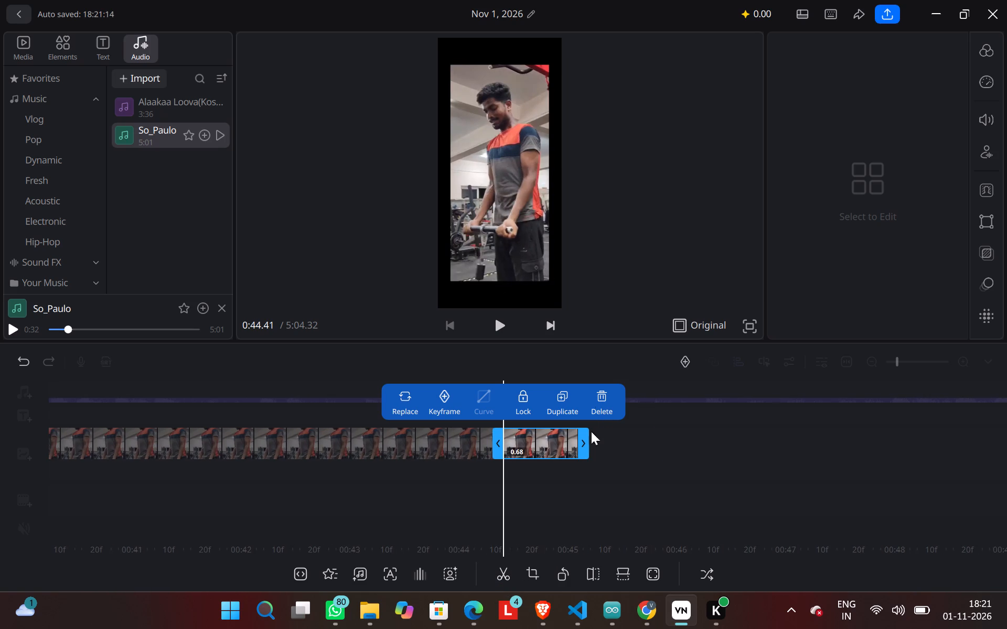
Play through the 0.68-second gym2 piece and split it at 0:44.89.
drag(545, 517, 677, 512)
click(500, 332)
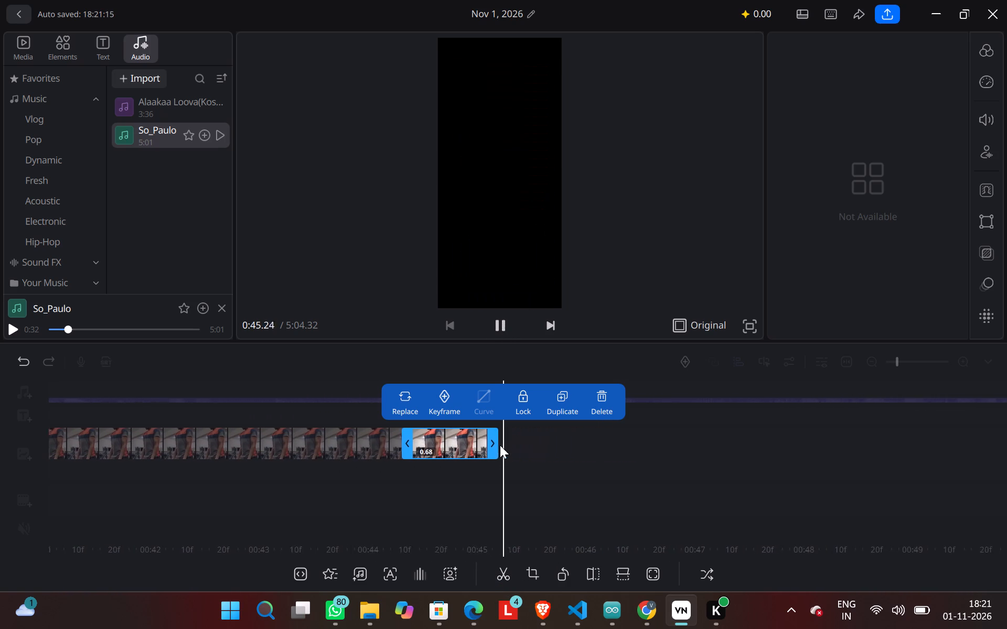
drag(496, 470, 597, 473)
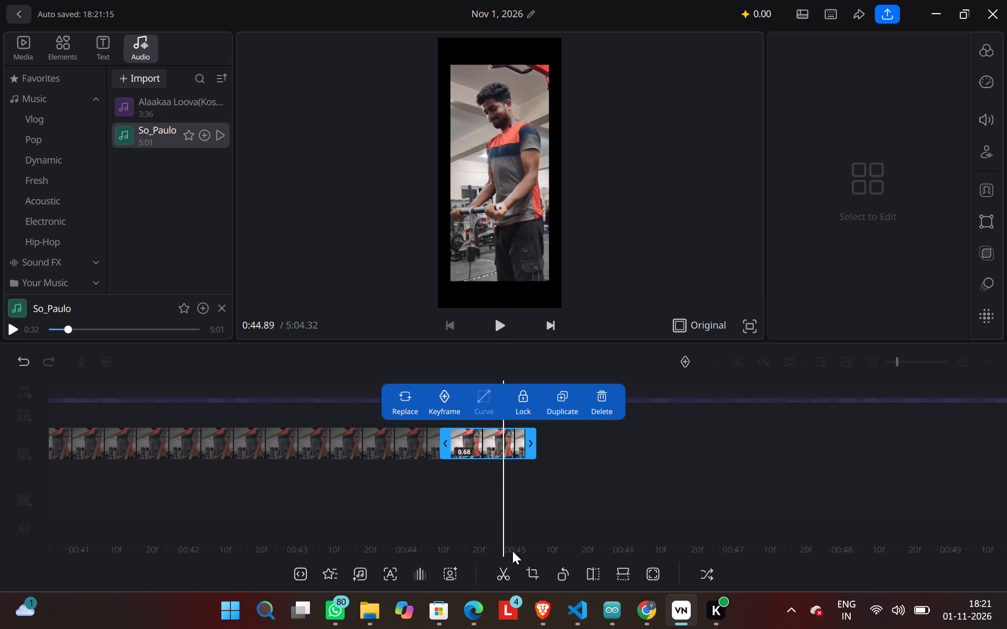
click(504, 574)
Delete the short leftover gym2 piece after the split at 0:44.89.
click(516, 443)
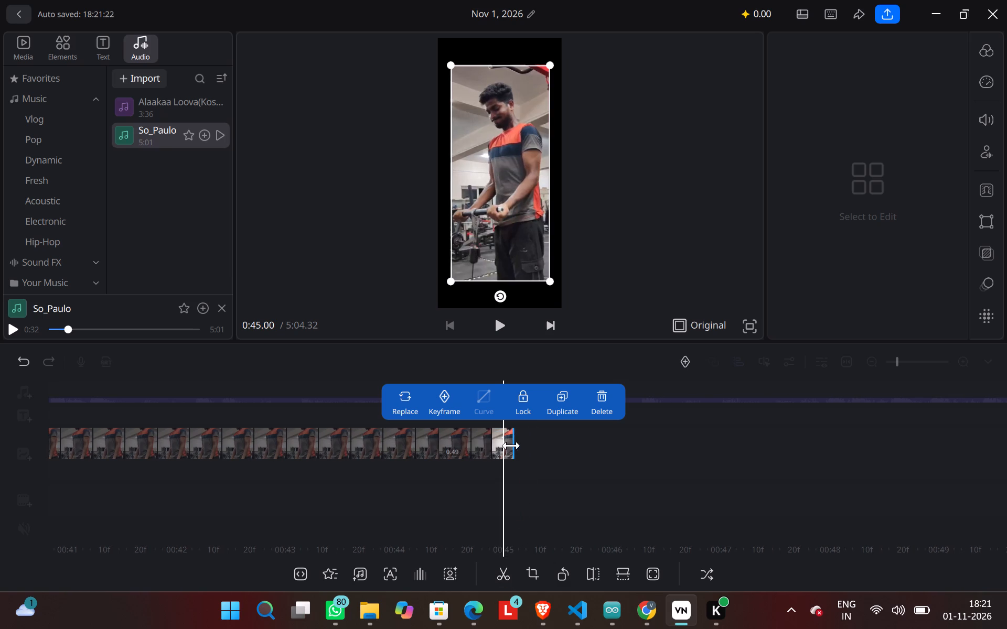
click(511, 446)
click(498, 451)
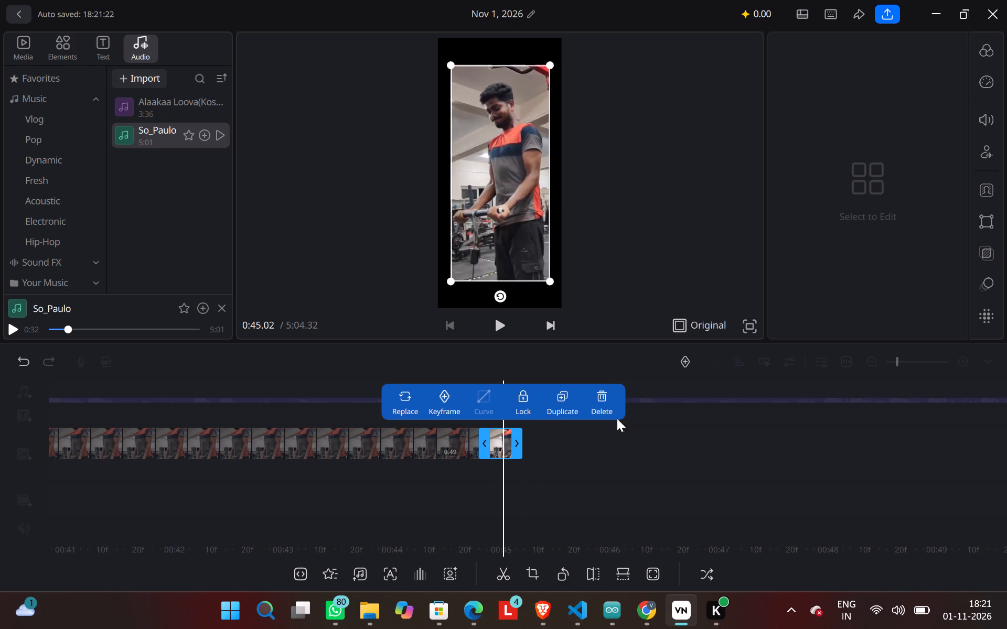
click(607, 395)
Enlarge the long gym2 clip in the preview and reposition it so it covers the whole vertical frame.
drag(548, 505, 675, 507)
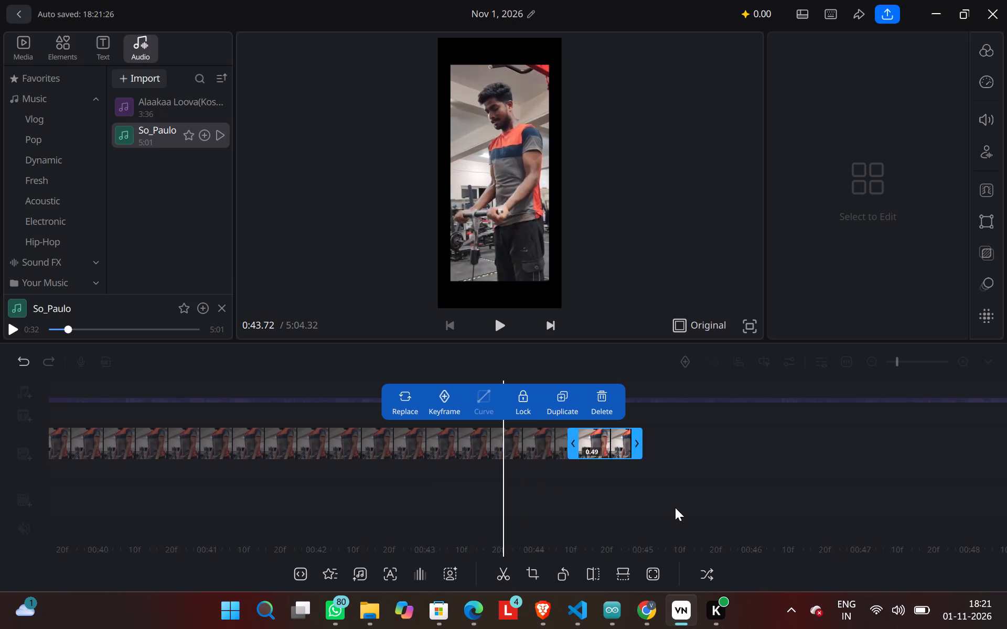
drag(675, 507, 676, 507)
click(505, 334)
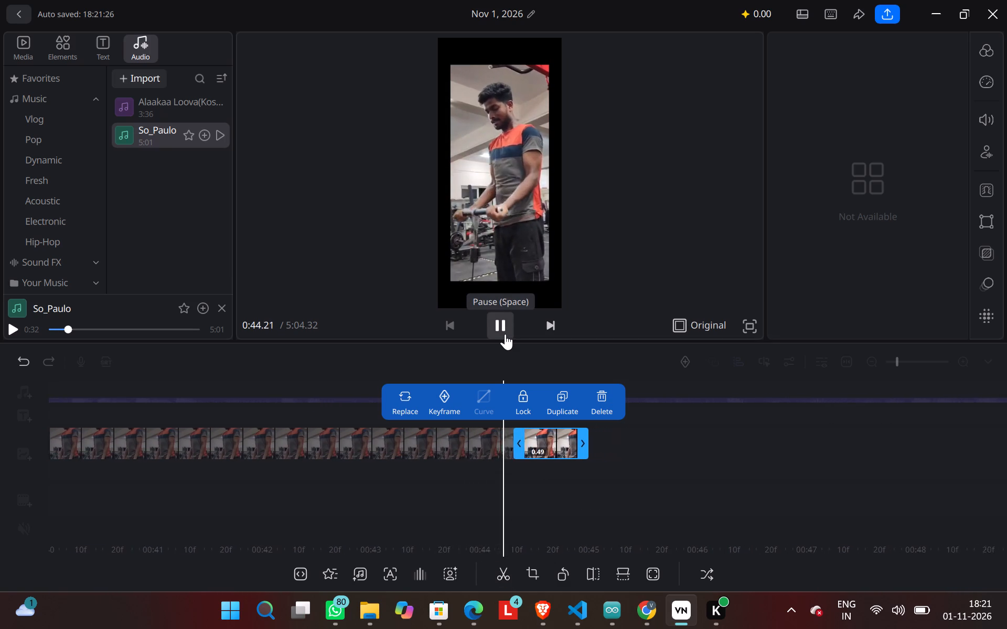
drag(519, 495, 790, 470)
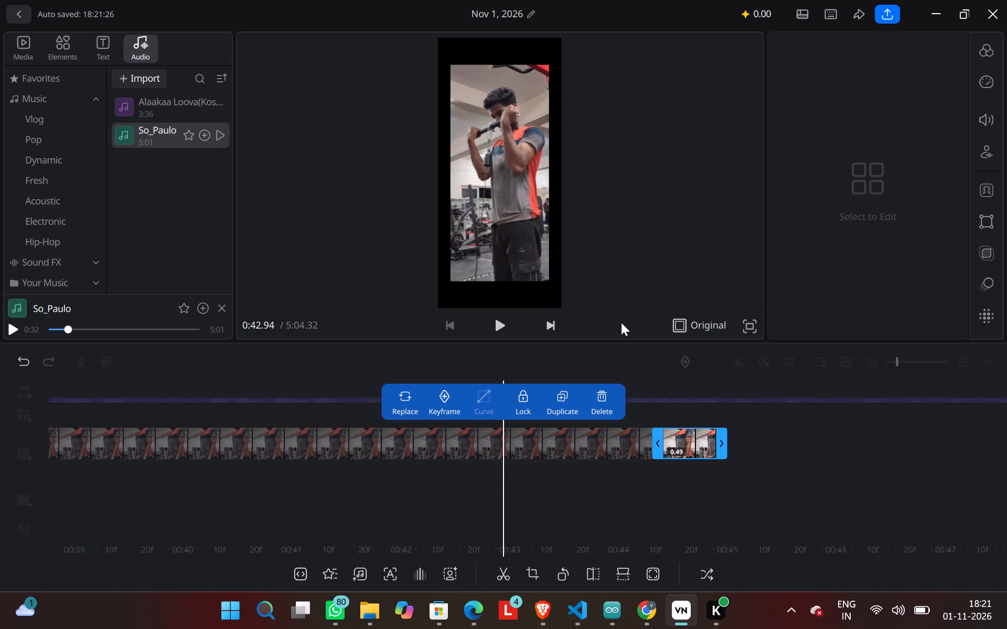
click(482, 188)
drag(550, 281, 552, 312)
drag(448, 310, 448, 310)
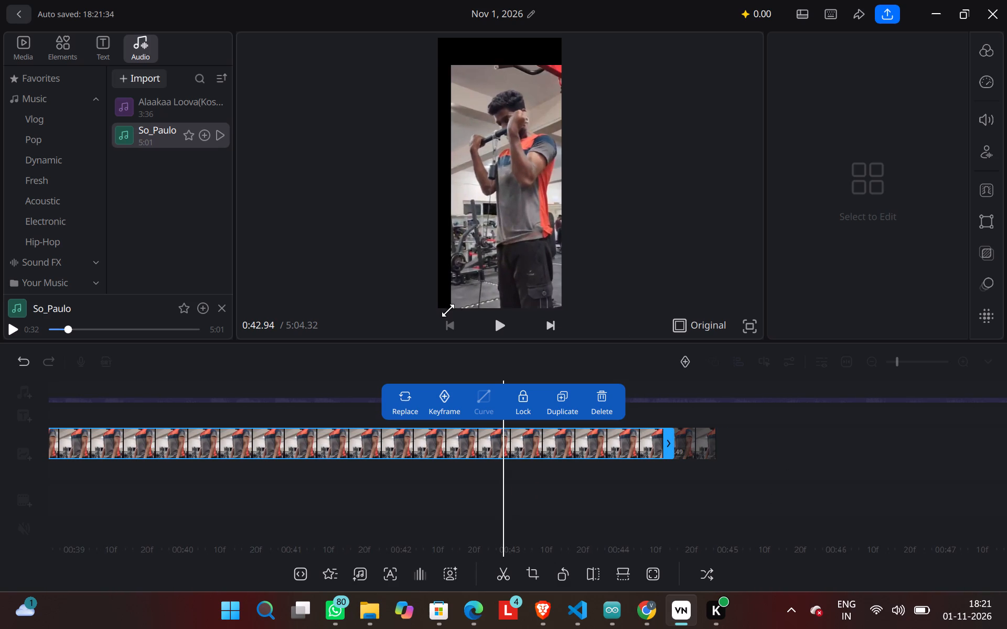
drag(448, 310, 403, 315)
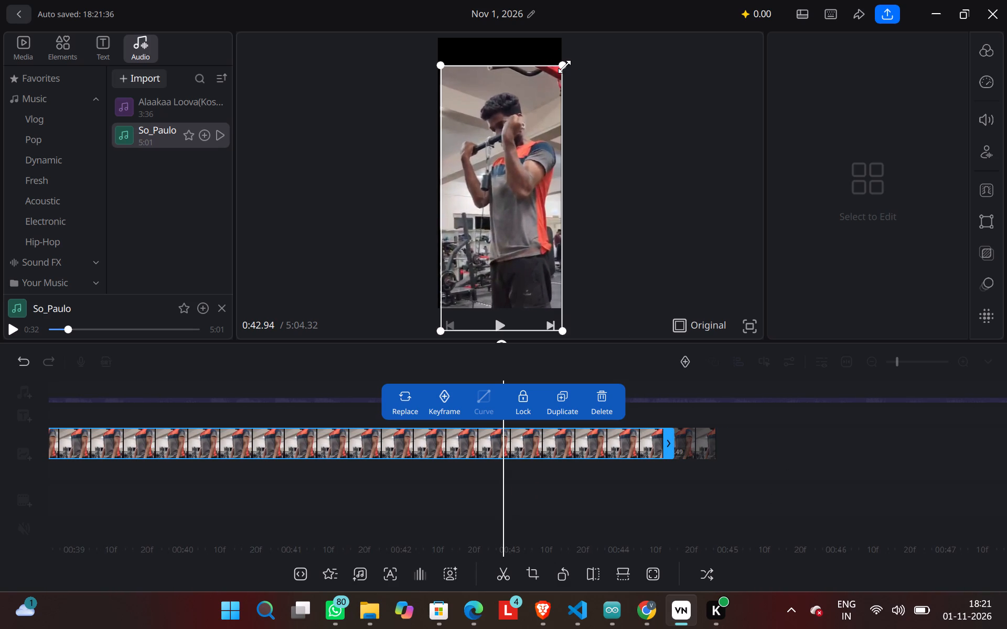
drag(564, 67, 572, 16)
drag(502, 157, 489, 156)
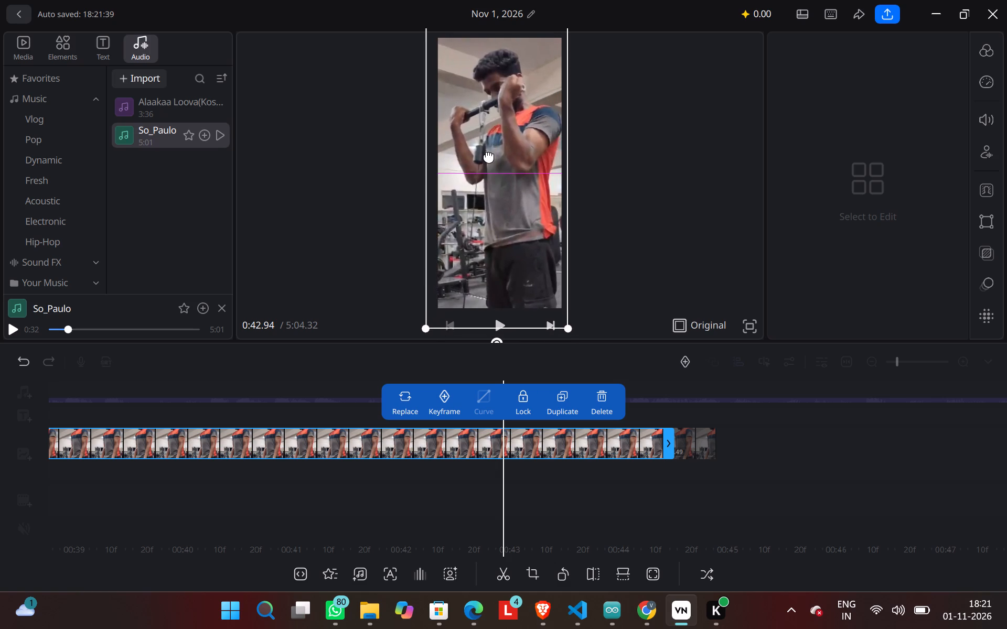
drag(489, 156, 492, 164)
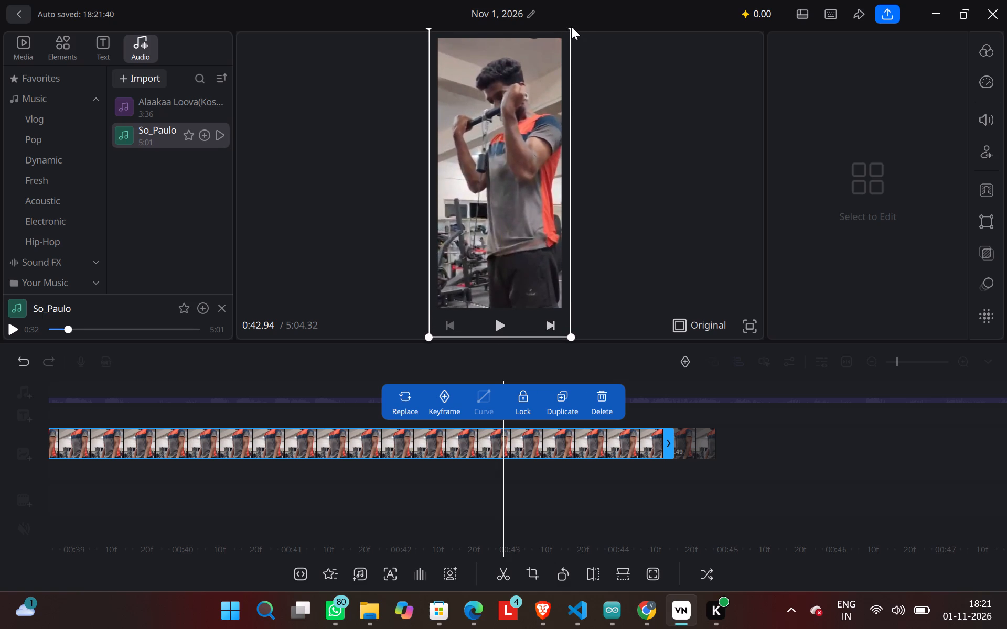
Scale the long gym2 clip down slightly and shift it up until it fills the frame without black edges.
drag(570, 29, 565, 52)
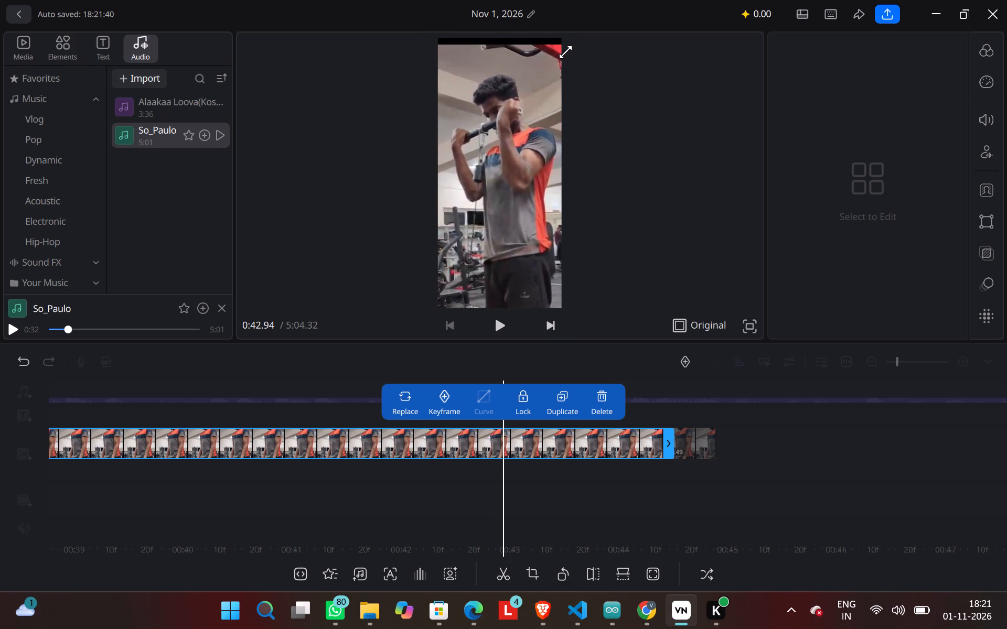
drag(565, 52, 564, 60)
click(564, 60)
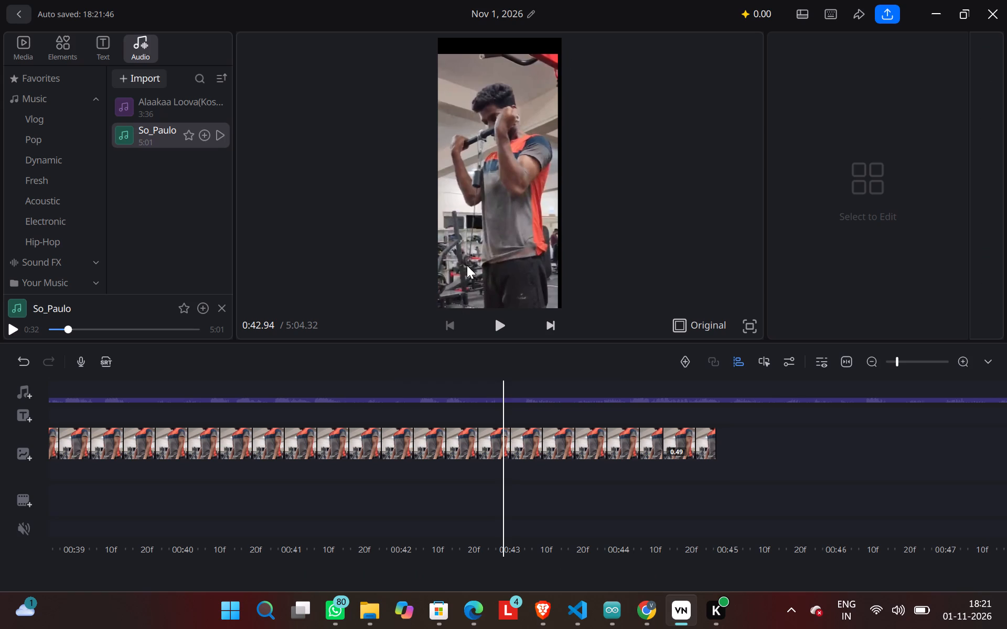
double_click(491, 236)
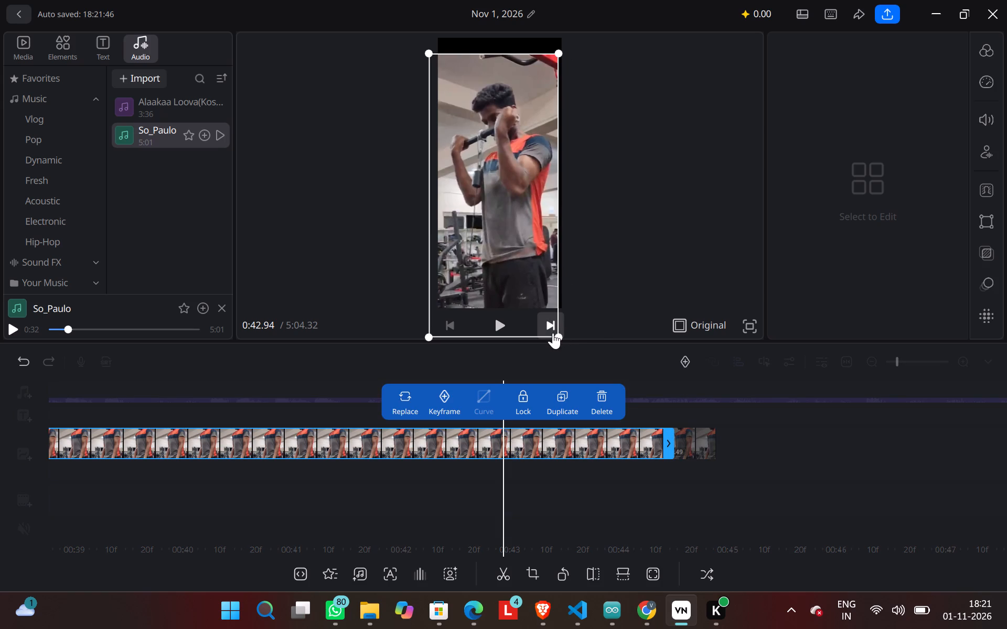
drag(558, 335, 564, 330)
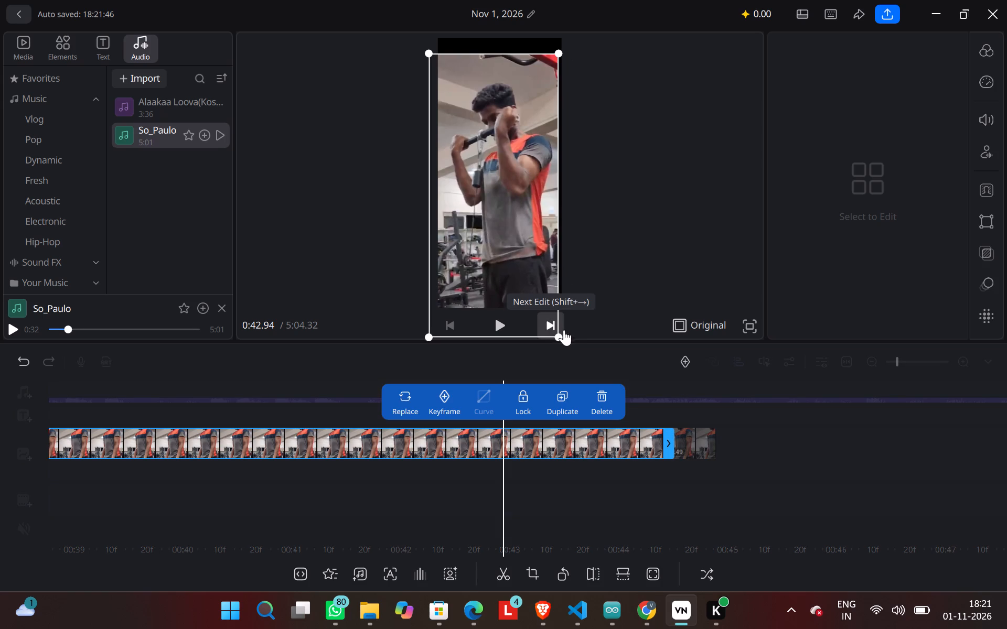
drag(564, 330, 564, 328)
click(564, 328)
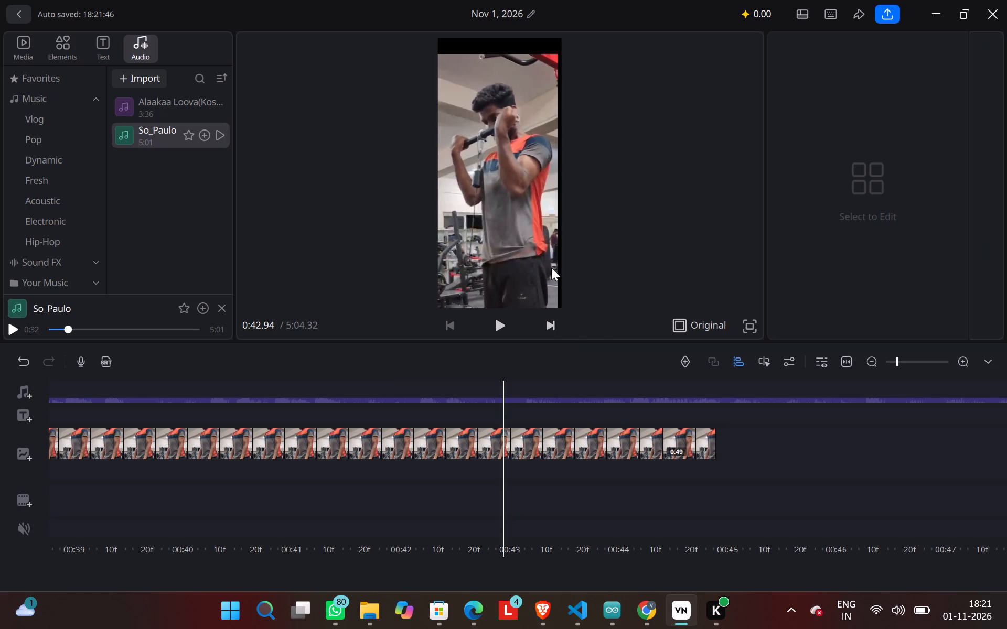
click(551, 267)
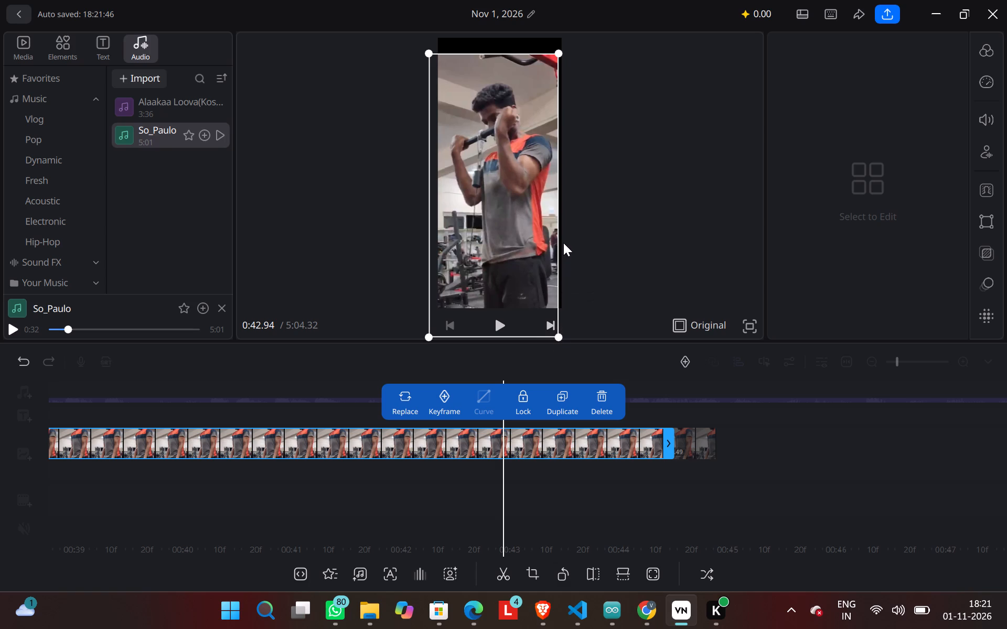
click(559, 259)
double_click(540, 246)
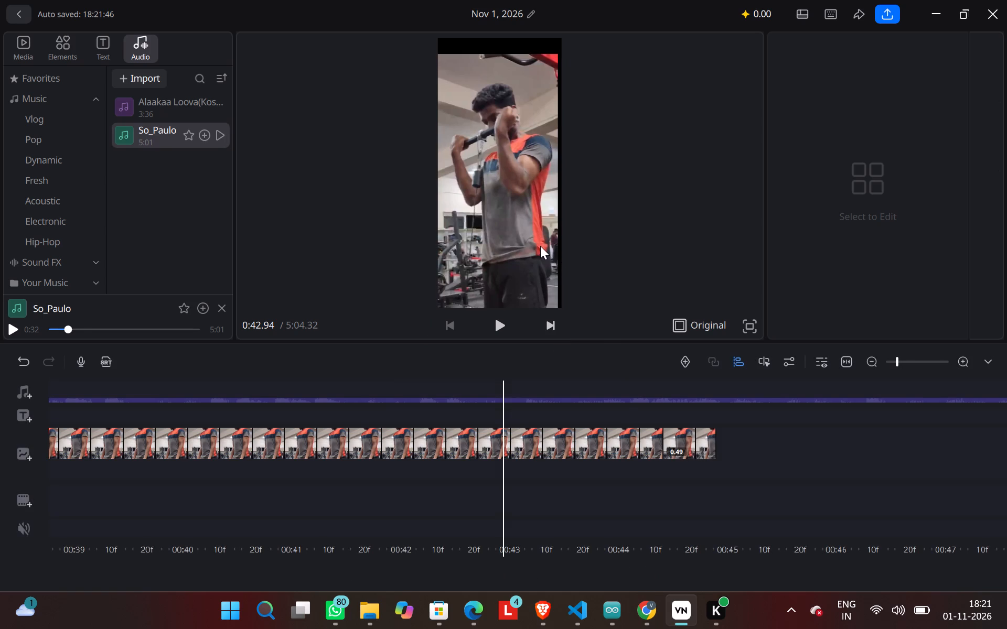
drag(540, 246, 544, 230)
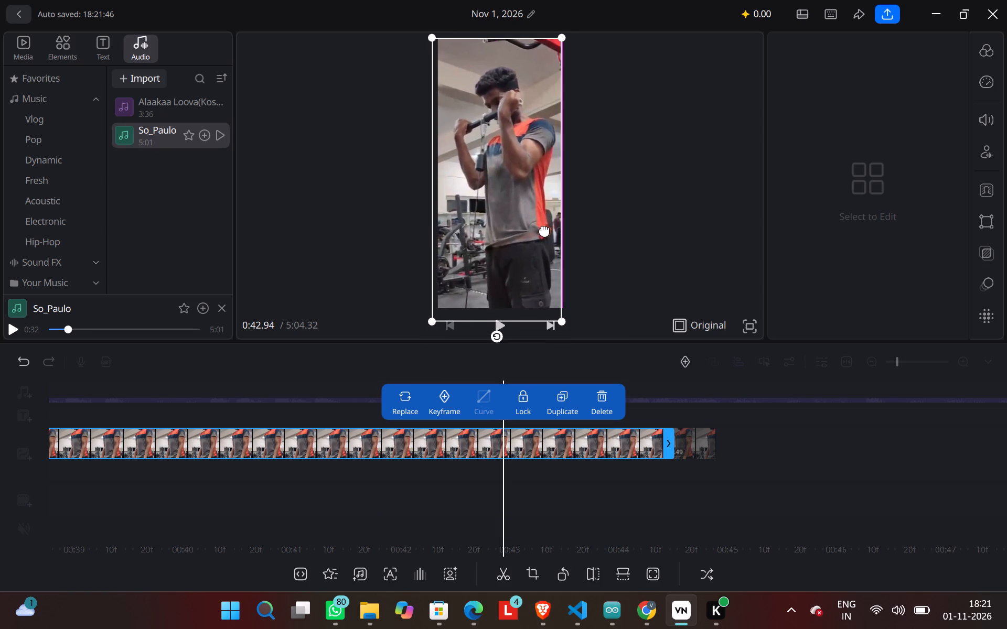
drag(544, 230, 543, 227)
click(601, 234)
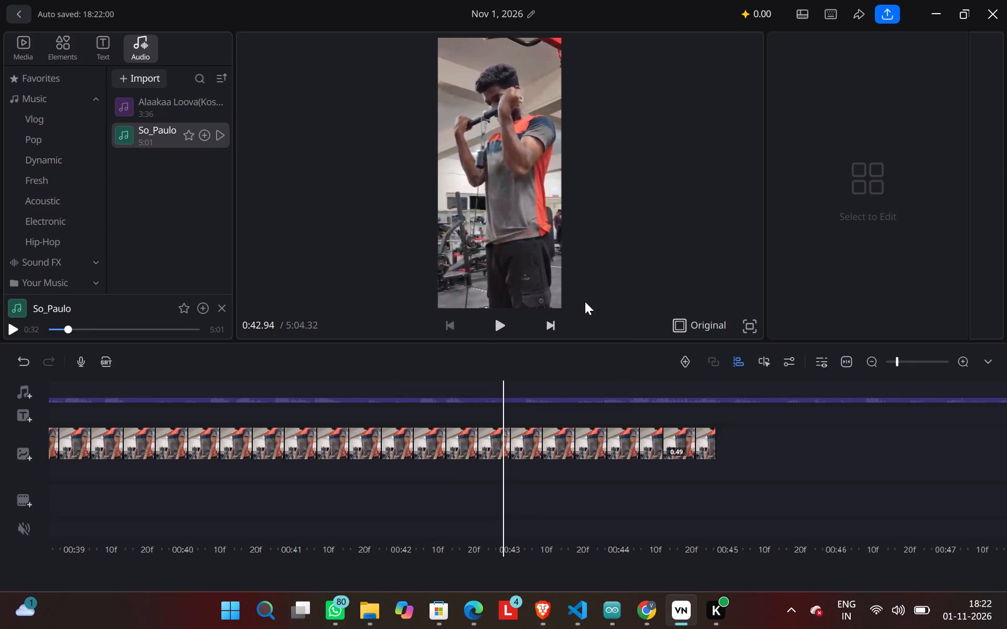
Play the whole edit full screen from 0:00 to review the clips, and return to the editor.
click(748, 328)
click(77, 567)
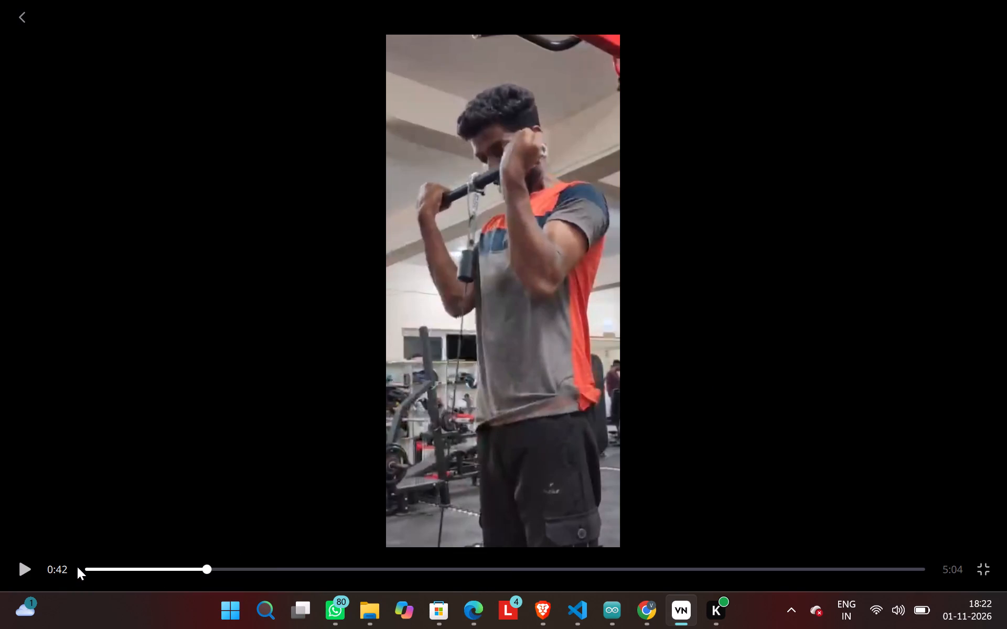
click(87, 564)
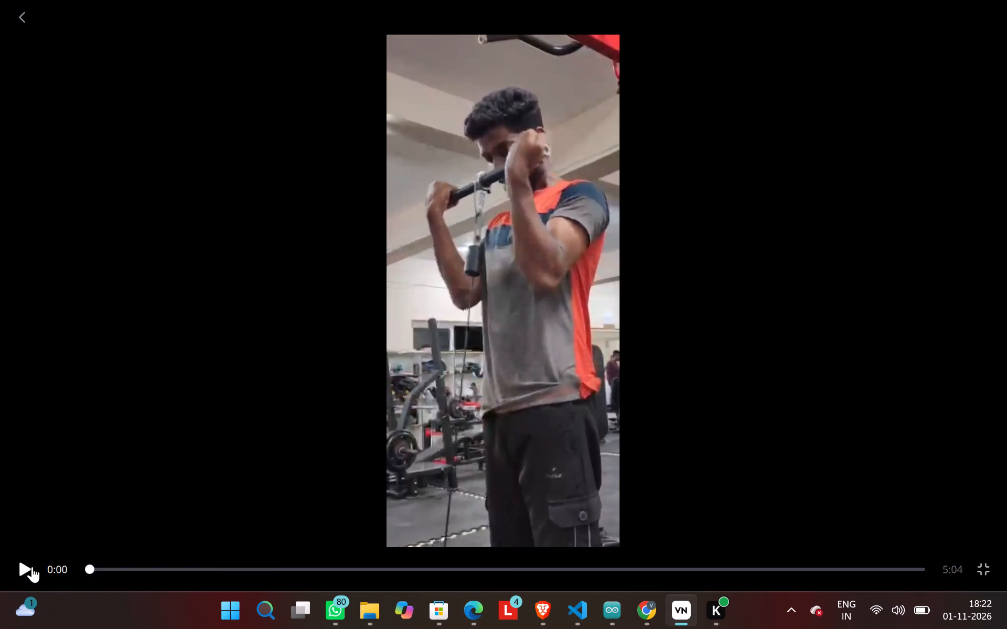
double_click(32, 567)
click(25, 559)
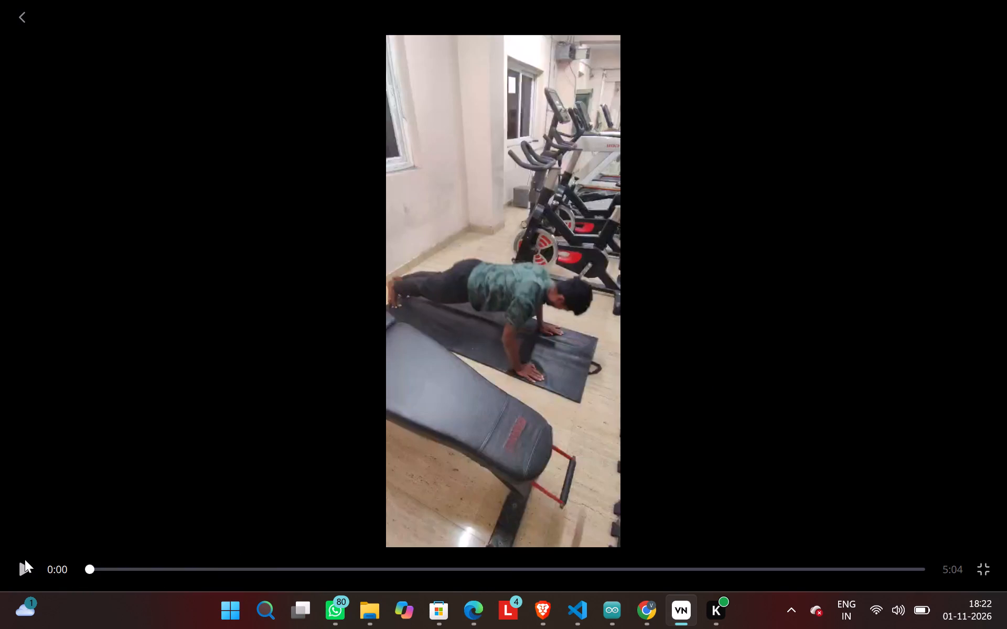
double_click(27, 566)
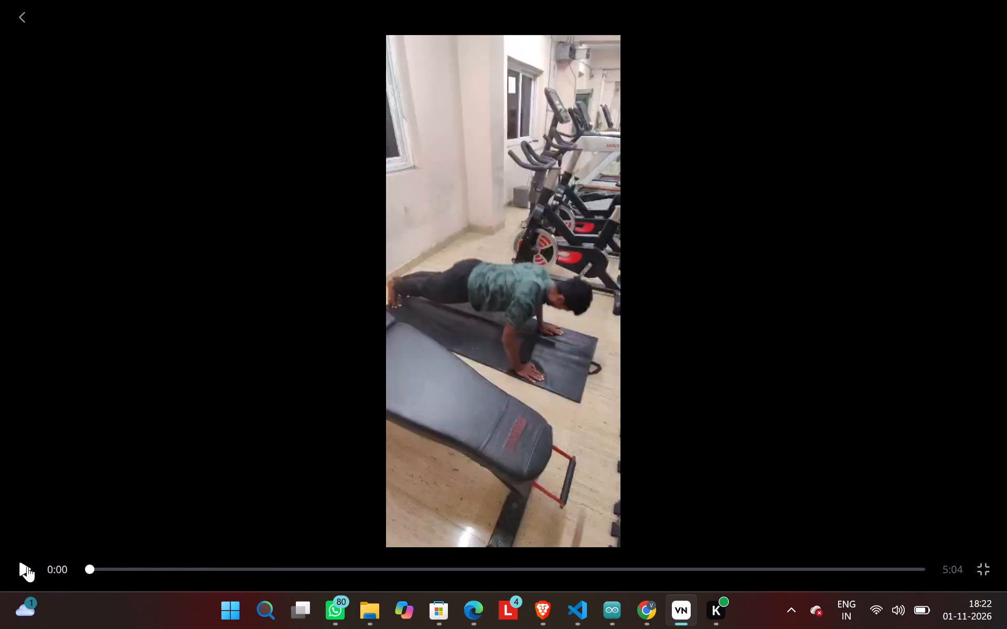
click(27, 567)
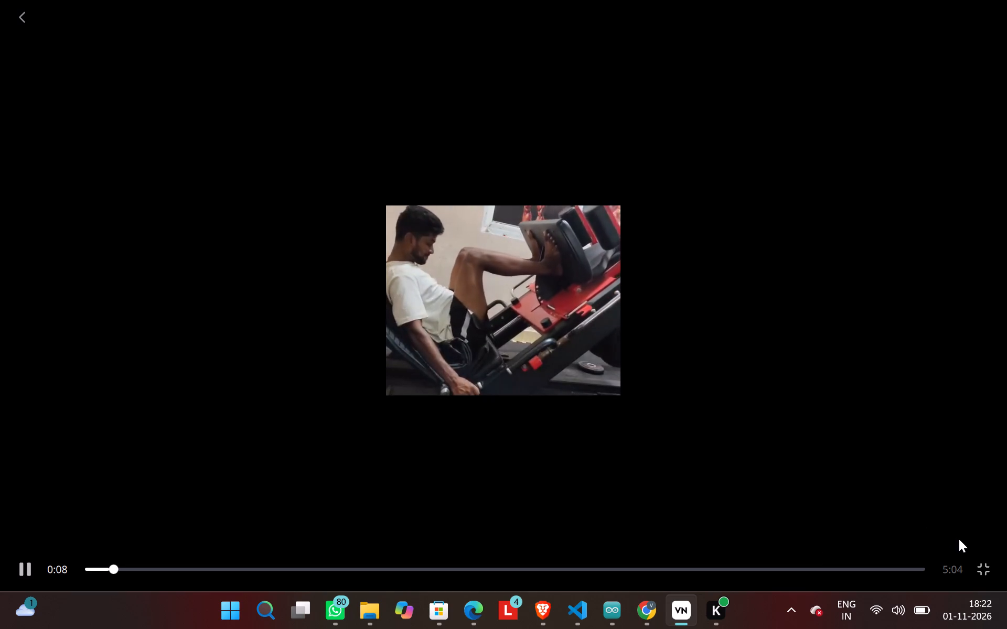
click(420, 308)
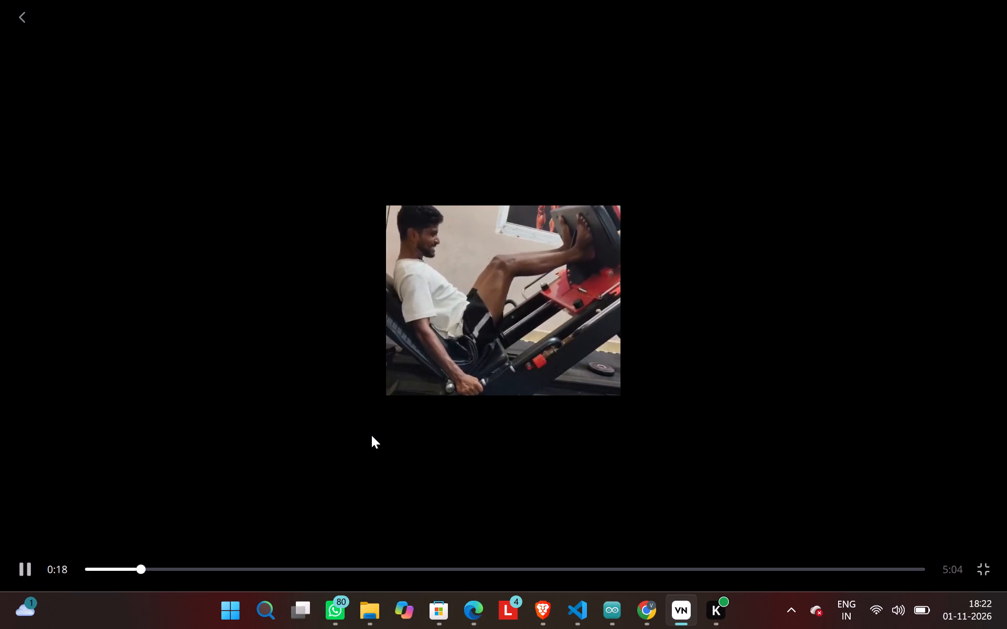
click(975, 563)
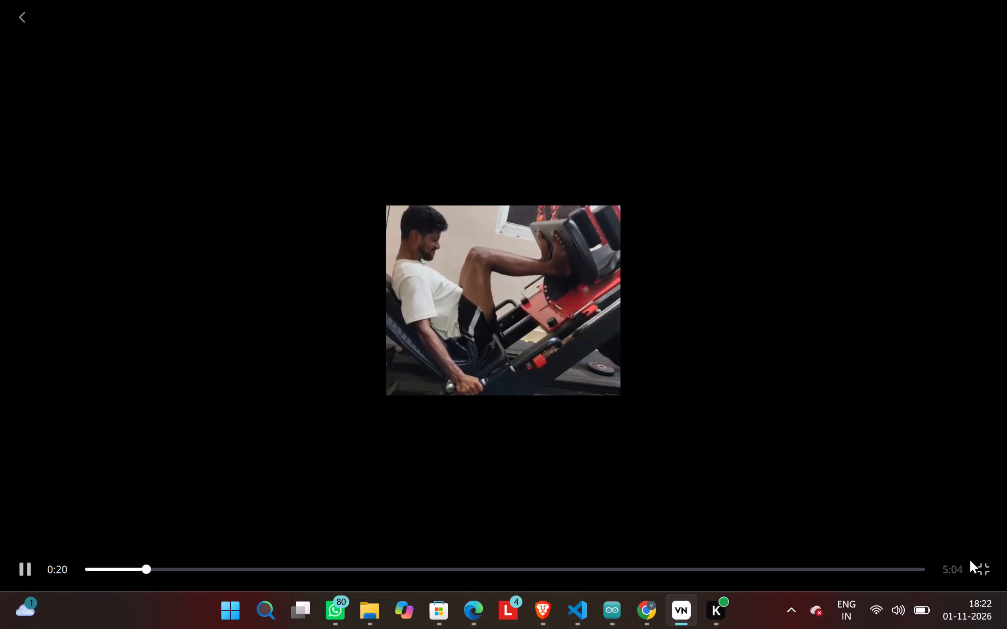
click(978, 574)
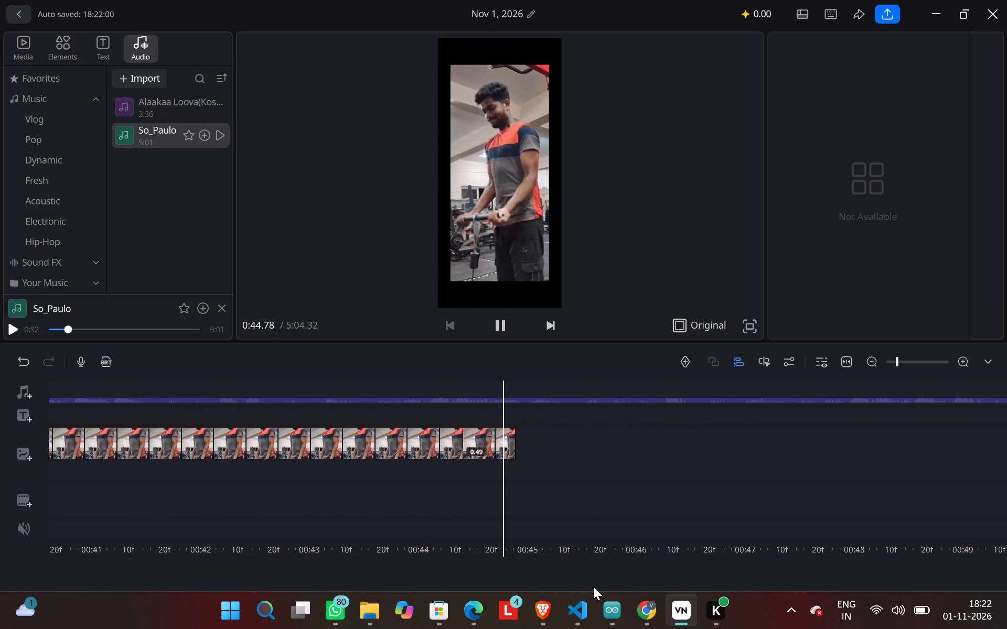
Split the So_Paulo audio track at 0:44.91, at the end of the last gym2 piece.
click(433, 479)
click(399, 405)
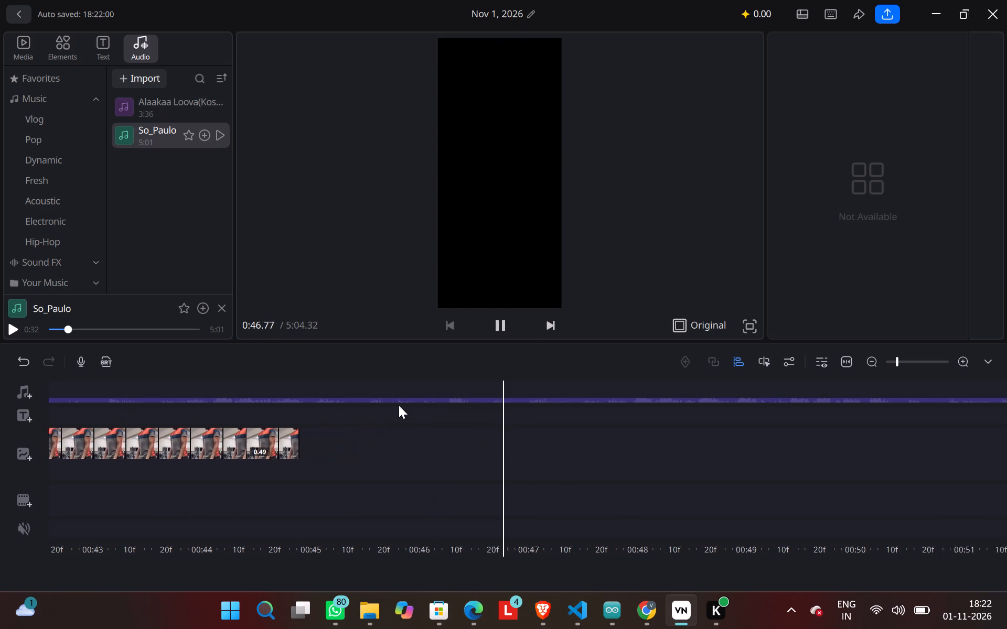
drag(390, 408, 677, 396)
click(677, 396)
drag(630, 394, 654, 388)
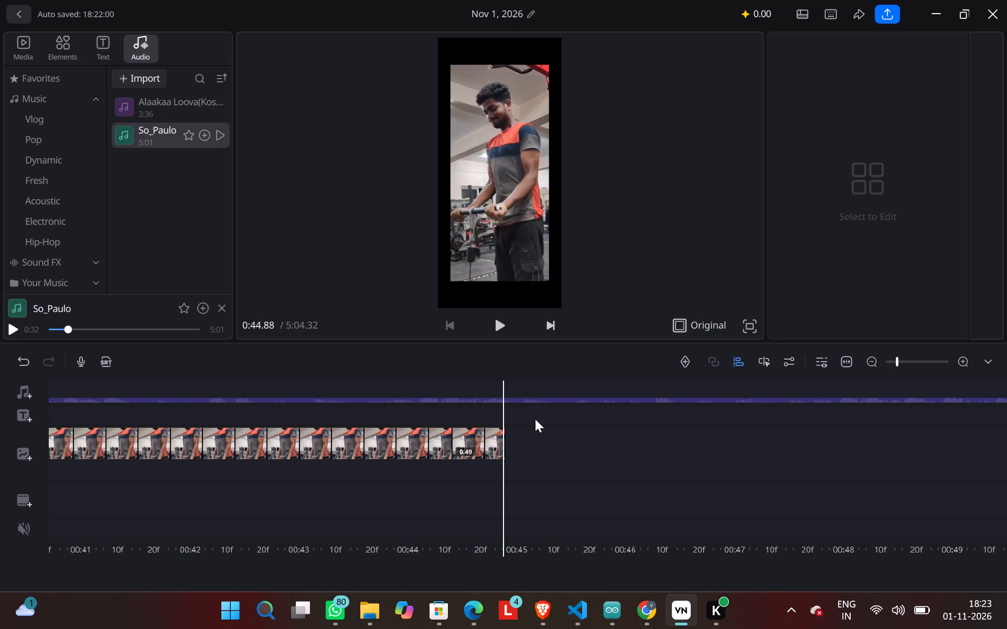
click(541, 399)
drag(549, 452, 560, 458)
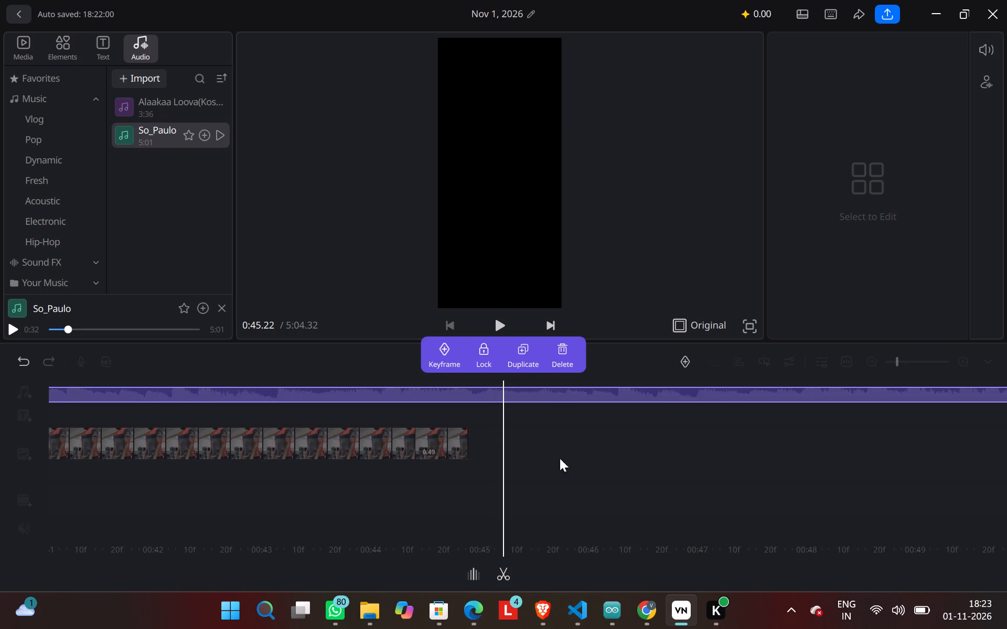
drag(560, 458, 593, 490)
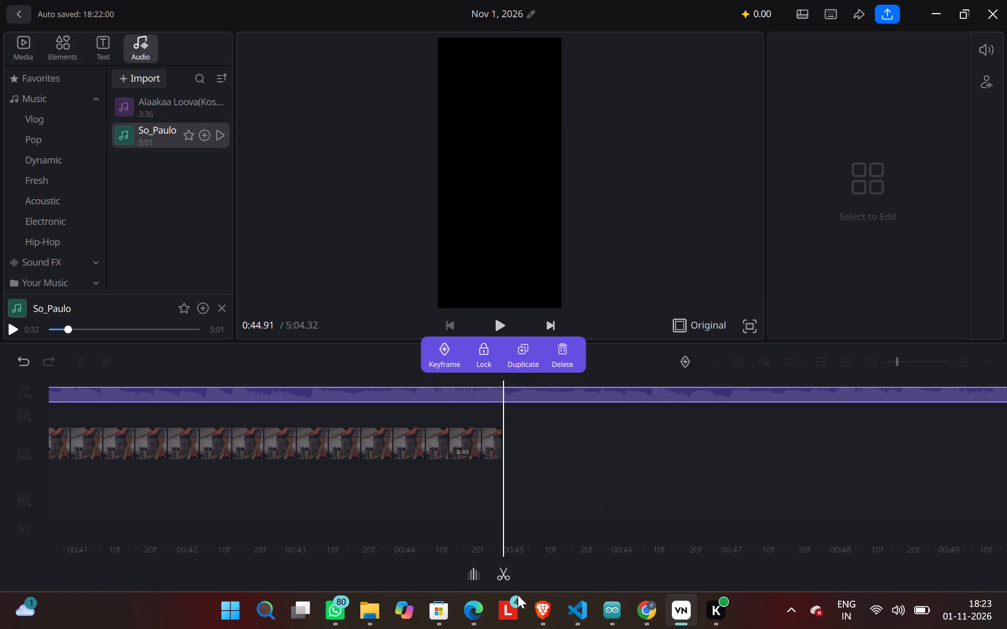
click(511, 578)
Delete the remaining So_Paulo audio after the split at 0:44.91.
click(620, 392)
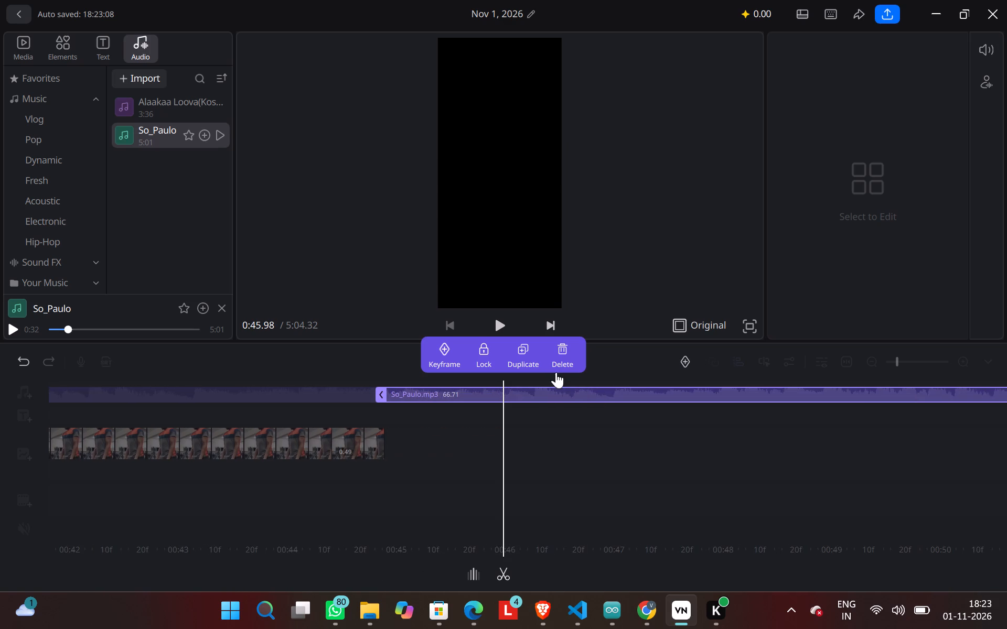
click(563, 354)
Play the end of the edit from about 0:43.5 and look back through the timeline to the opening clip for gaps.
drag(465, 464, 747, 449)
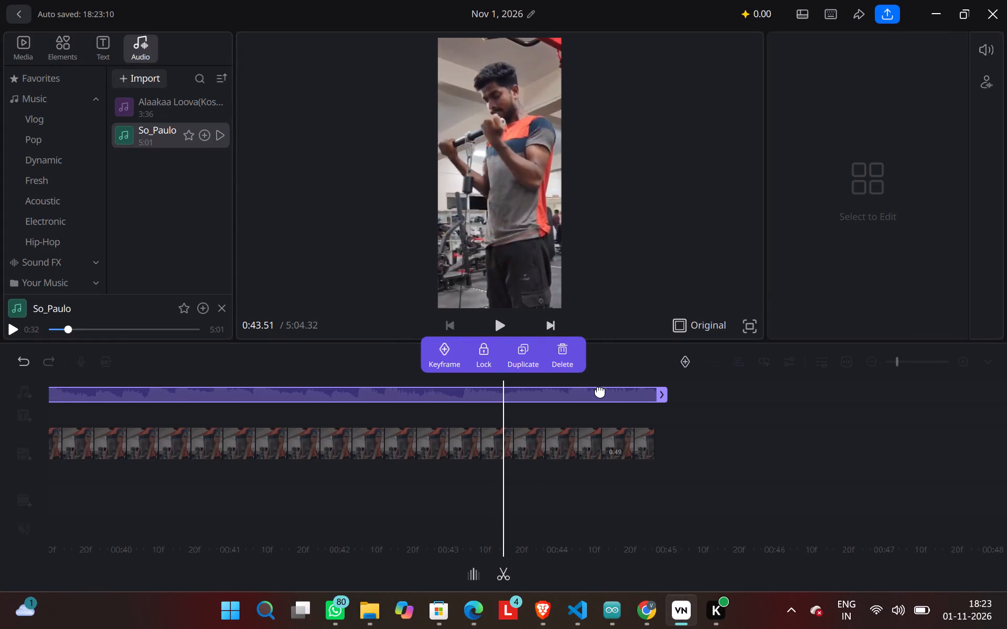
click(507, 316)
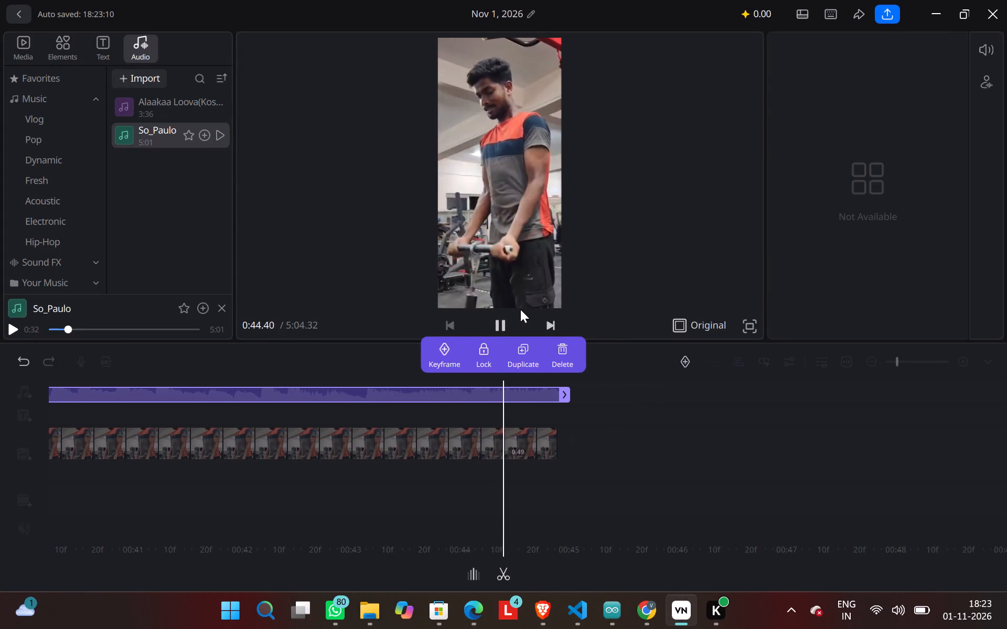
drag(398, 407, 700, 438)
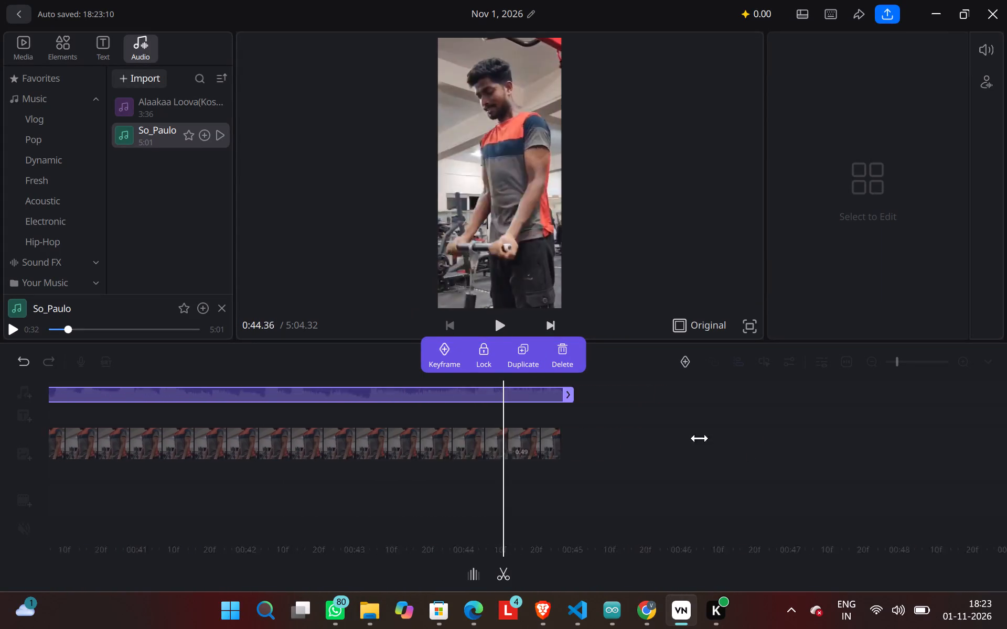
drag(700, 438, 764, 430)
drag(598, 526, 1006, 439)
drag(655, 497, 786, 489)
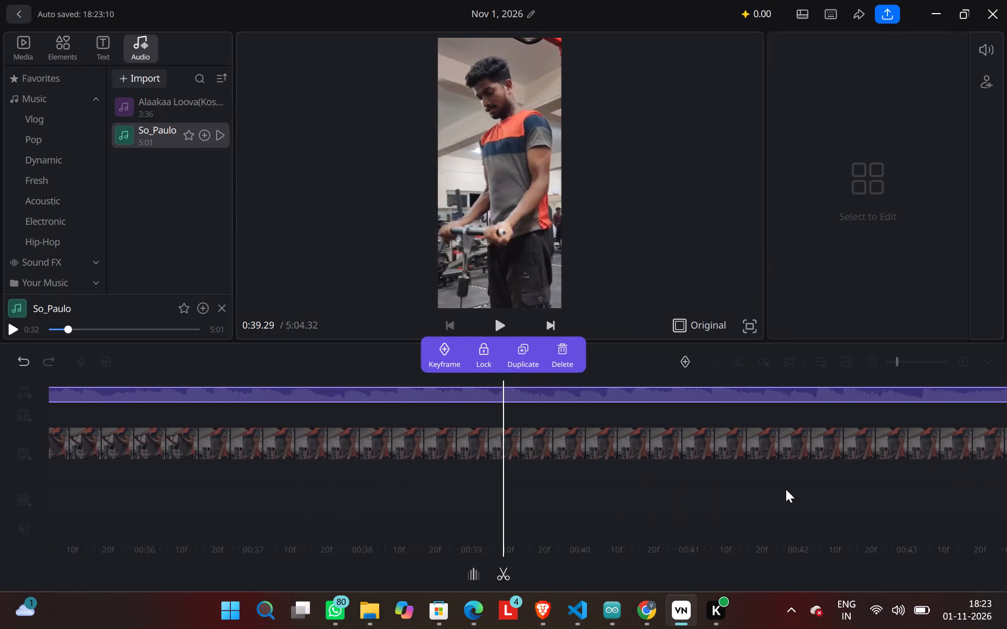
drag(786, 489, 899, 449)
drag(726, 482, 778, 453)
drag(749, 472, 796, 443)
drag(796, 443, 827, 434)
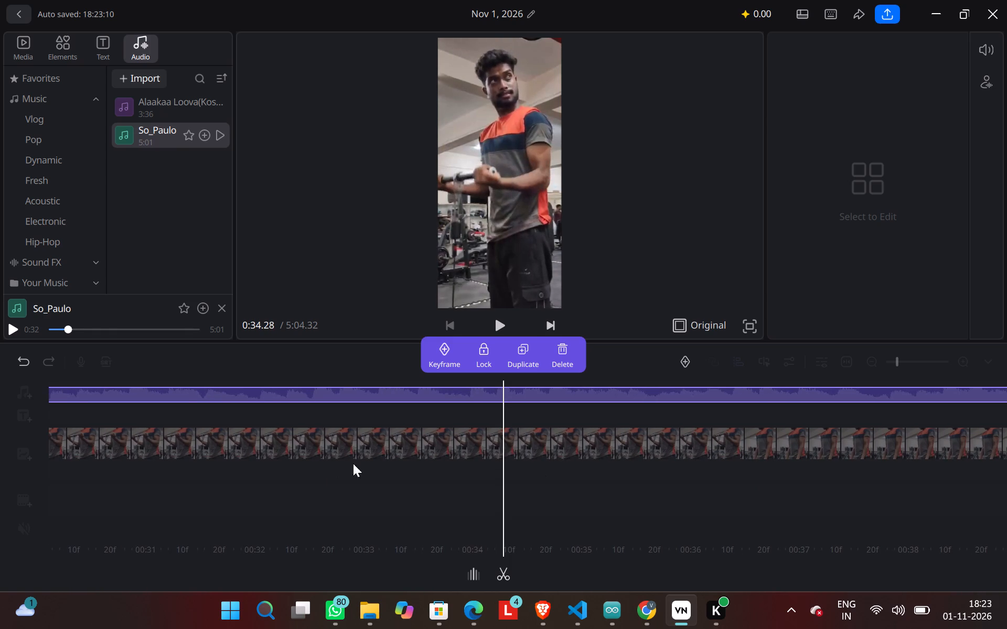
click(381, 460)
drag(320, 480, 470, 474)
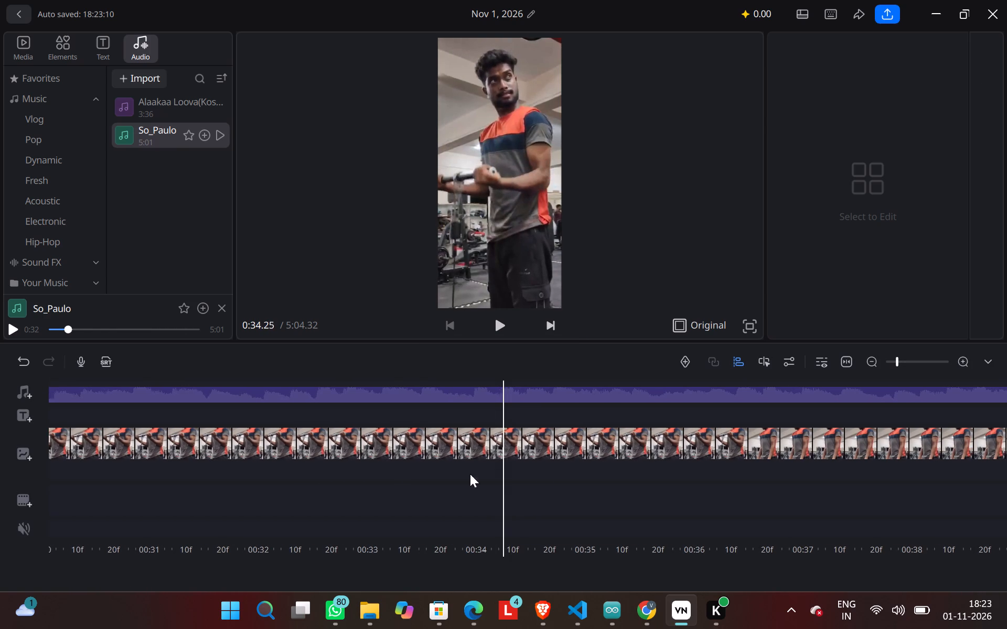
drag(470, 474, 758, 464)
drag(661, 512, 888, 482)
drag(759, 563, 818, 535)
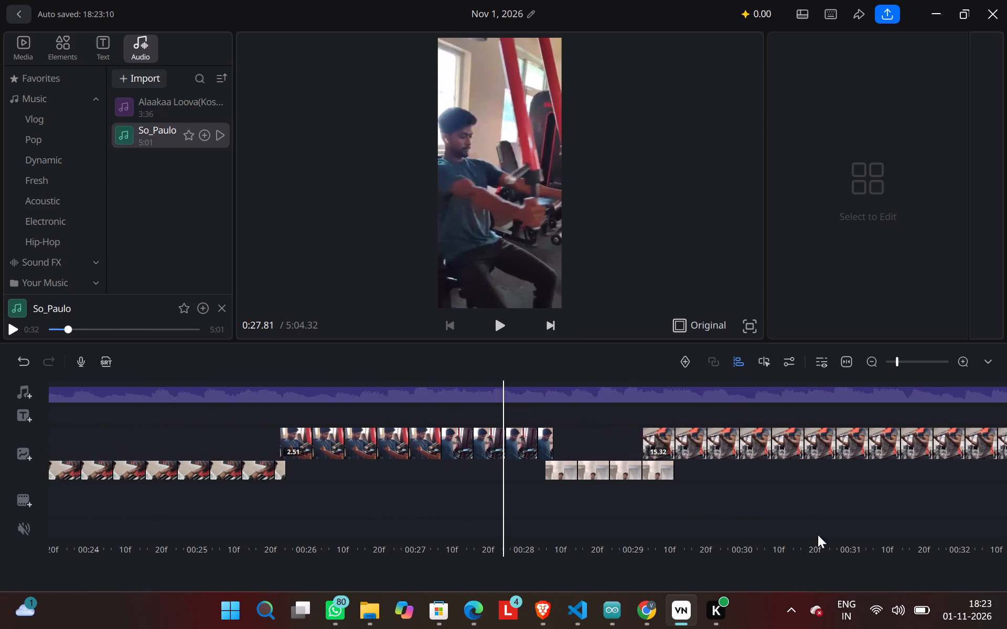
drag(818, 535, 838, 522)
drag(565, 519, 791, 480)
drag(652, 523, 815, 494)
drag(693, 503, 749, 506)
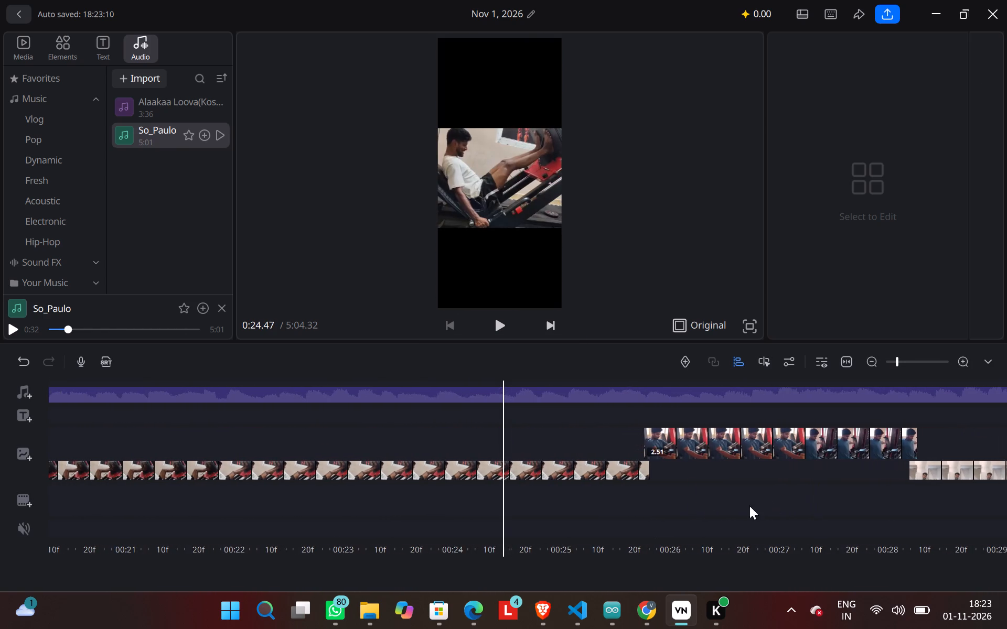
drag(749, 506, 848, 477)
drag(656, 482, 844, 459)
drag(541, 497, 729, 460)
drag(646, 501, 732, 484)
drag(580, 521, 692, 493)
drag(509, 541, 660, 485)
drag(621, 506, 665, 485)
drag(608, 525, 697, 493)
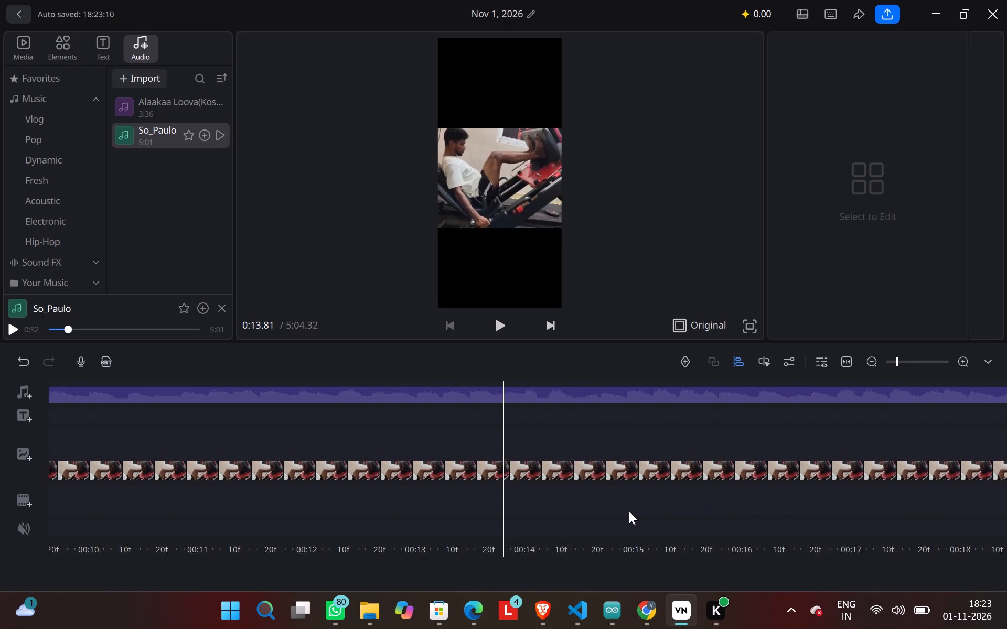
drag(580, 536, 649, 512)
drag(614, 532, 670, 486)
drag(486, 528, 732, 462)
drag(470, 516, 687, 453)
drag(501, 488, 620, 471)
drag(494, 492, 579, 496)
Move the 18.76 s leg-press clip earlier so it starts at about 0:03.4, slightly overlapping the opening clip's end.
click(700, 448)
click(799, 461)
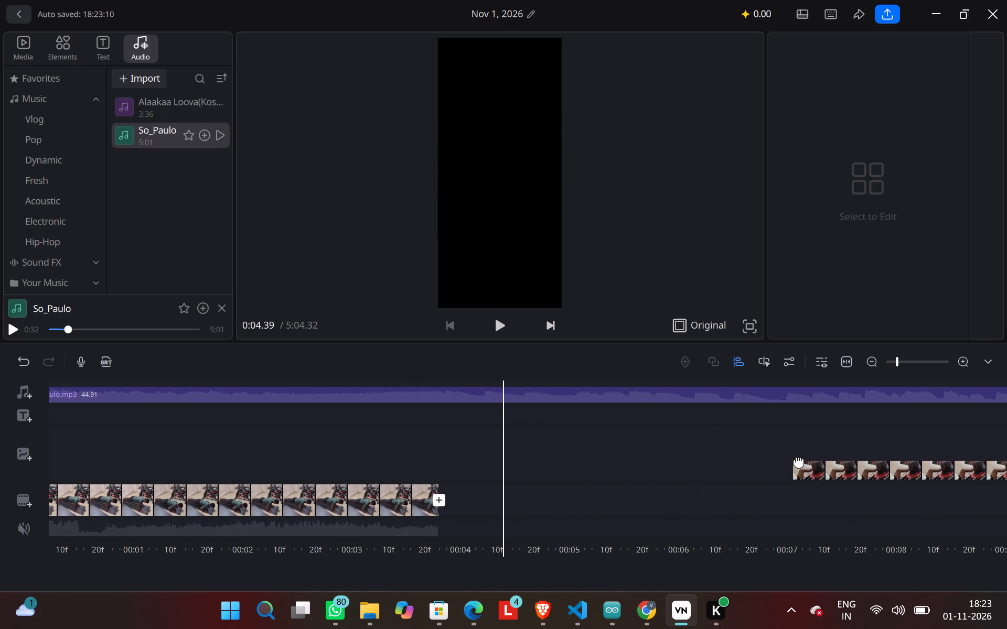
drag(801, 463, 448, 467)
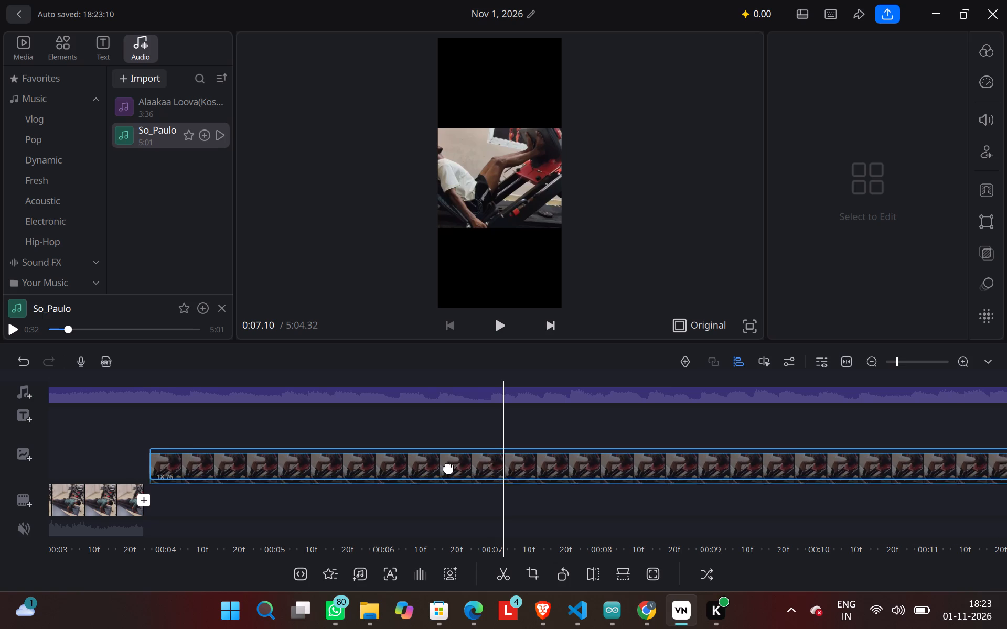
drag(448, 467, 431, 467)
drag(634, 473, 310, 510)
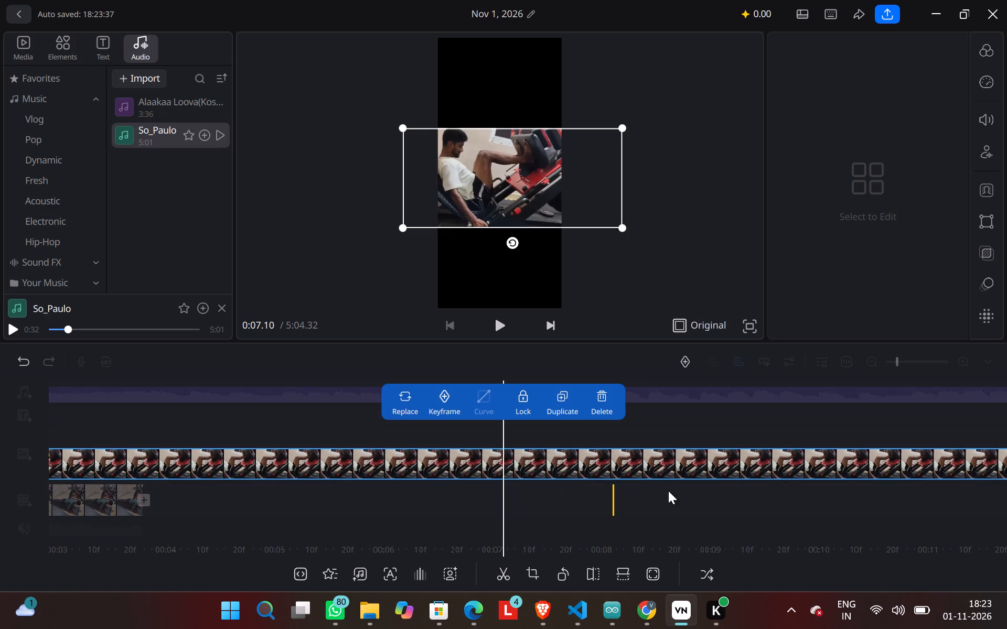
drag(732, 509, 856, 517)
drag(269, 474, 286, 469)
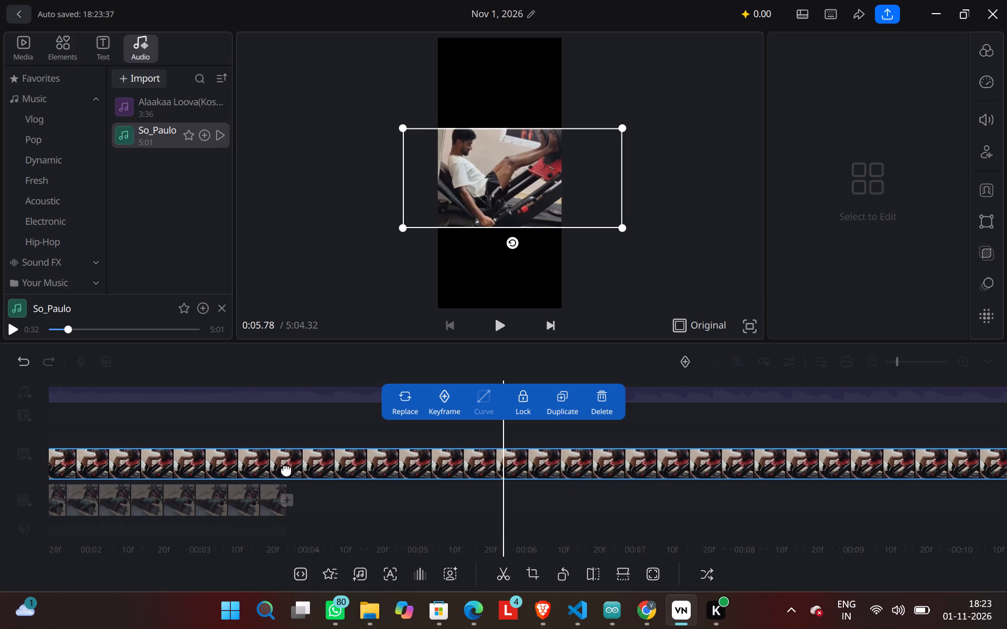
drag(286, 469, 563, 473)
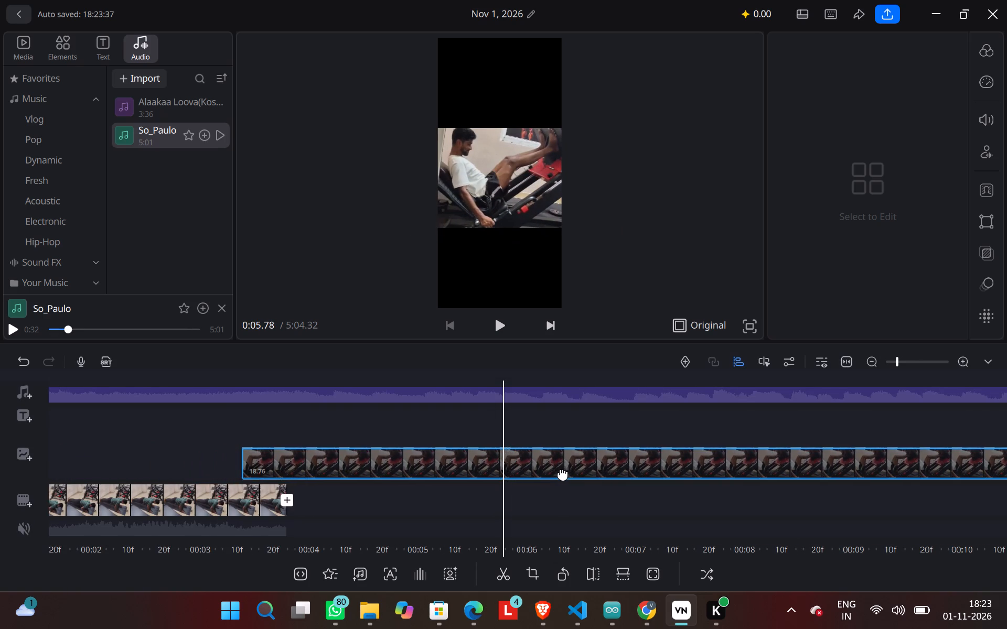
drag(619, 496, 260, 546)
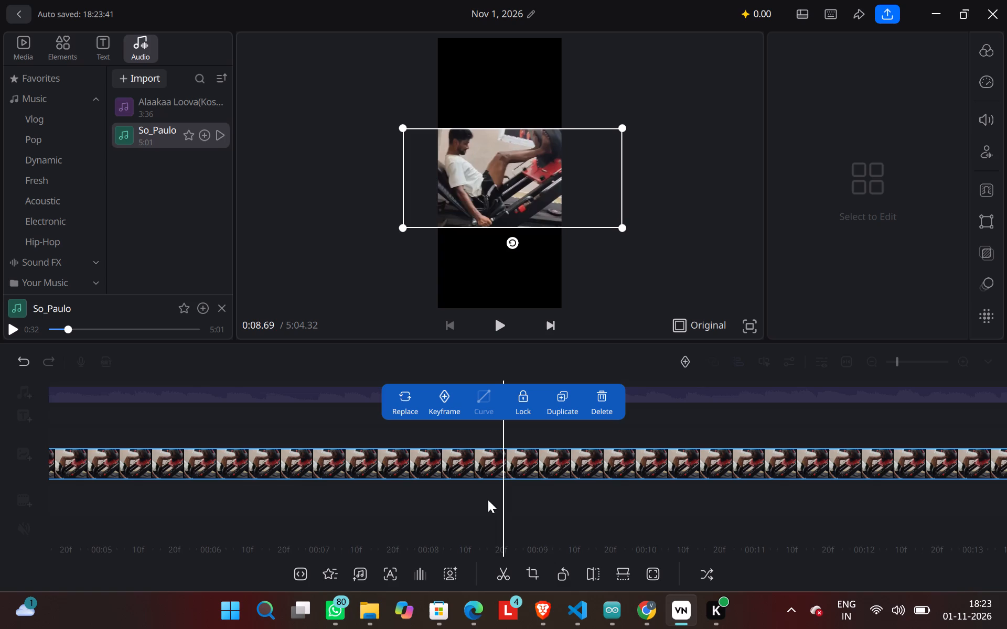
drag(517, 500, 372, 502)
double_click(394, 473)
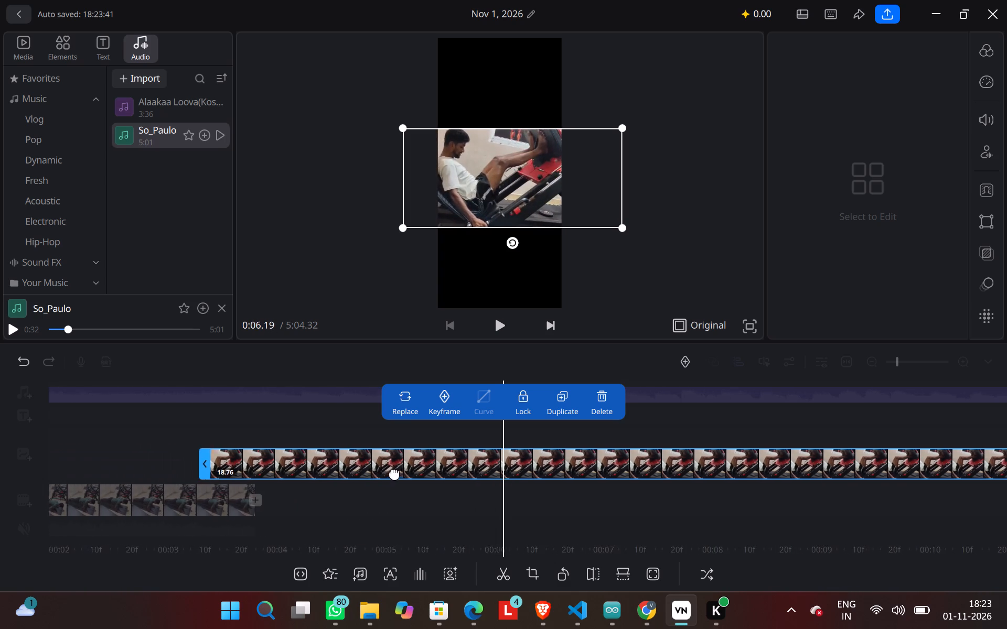
Split the leg-press clip at 0:11.36 and delete the part after the split.
drag(448, 501, 125, 533)
drag(533, 506, 247, 529)
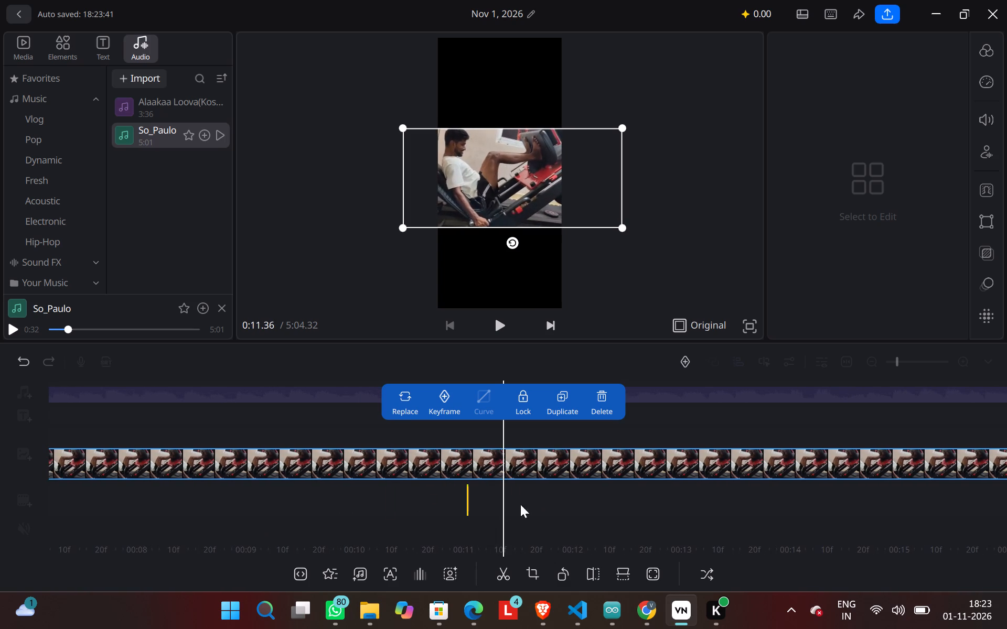
click(505, 577)
click(604, 468)
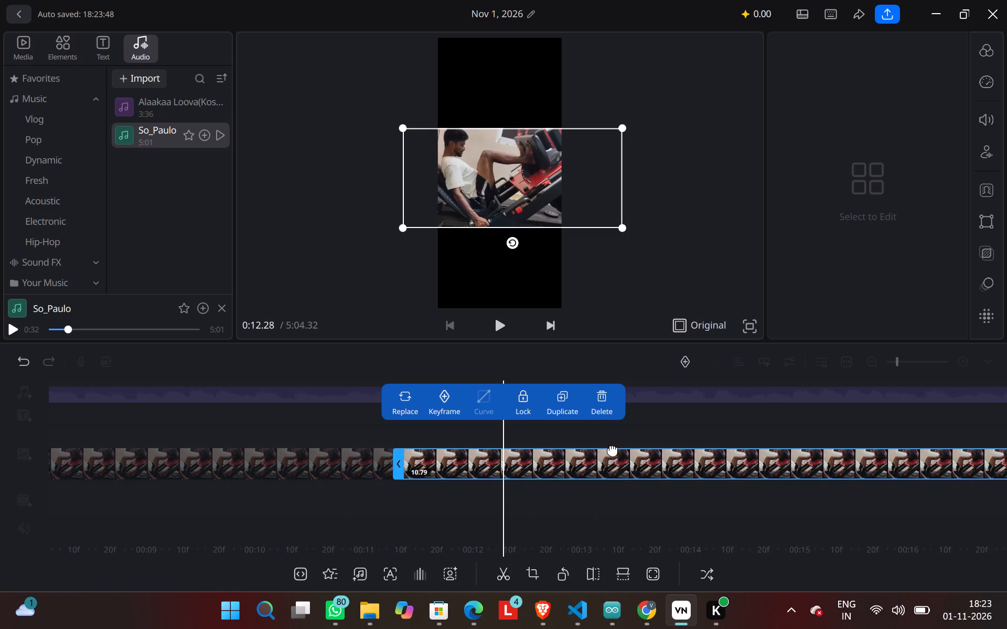
click(597, 391)
Move the 2.51 s chest machine clip earlier to start at about 0:11.1, slightly overlapping the shortened leg-press clip's end.
drag(636, 502, 527, 526)
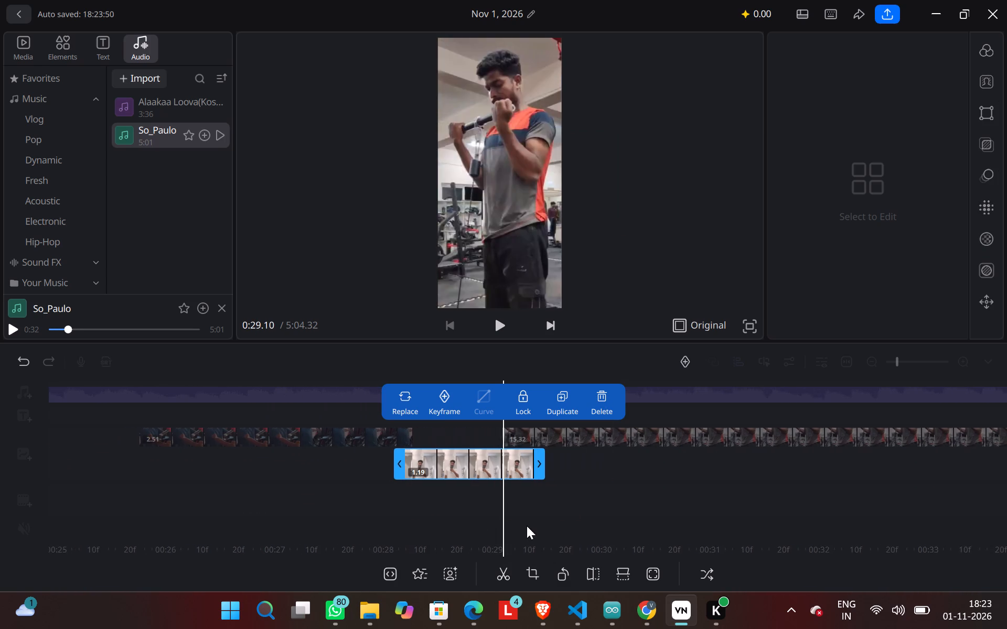
drag(527, 526, 662, 514)
drag(305, 493, 563, 493)
drag(491, 472, 533, 470)
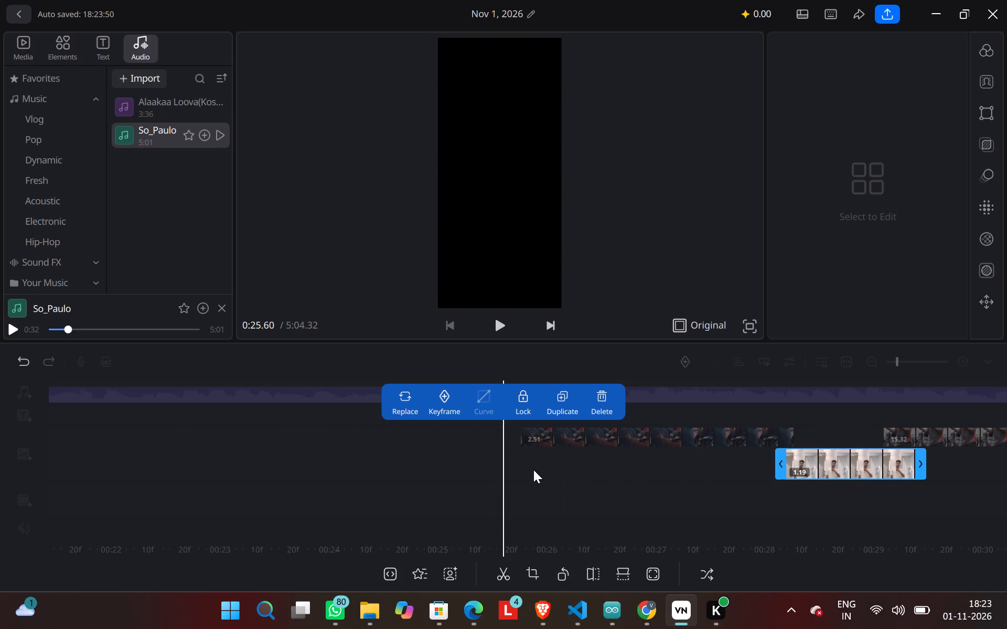
drag(533, 470, 639, 473)
drag(761, 426, 706, 439)
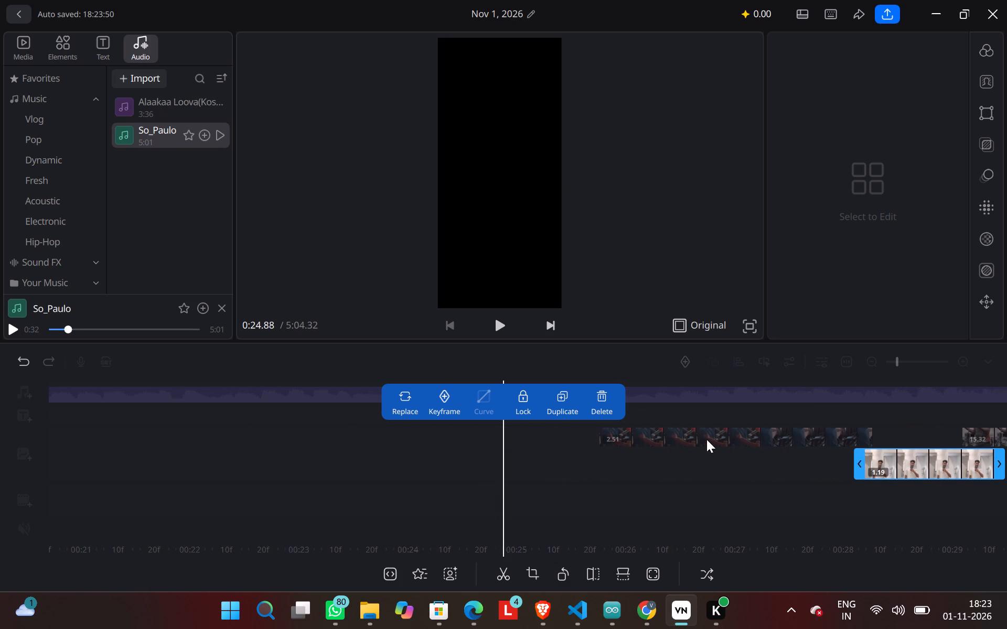
click(706, 439)
drag(616, 439, 320, 453)
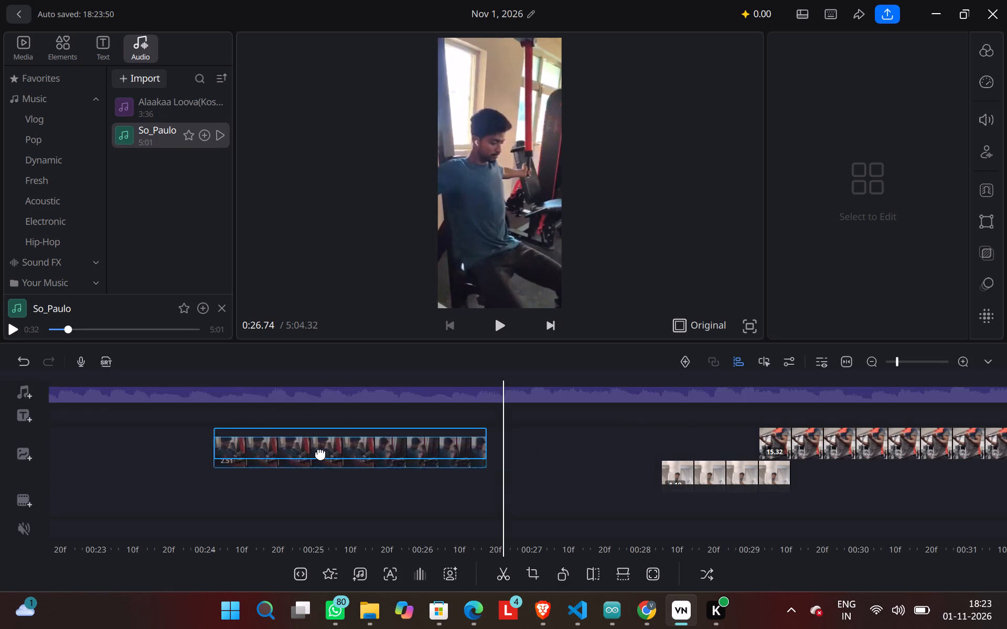
drag(320, 453, 127, 434)
drag(97, 480, 571, 469)
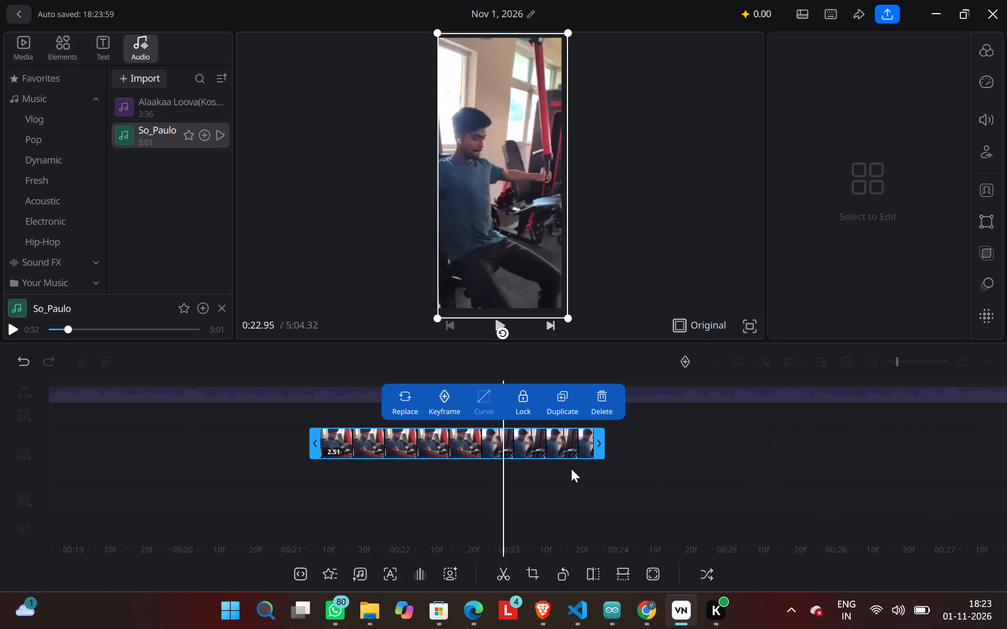
drag(571, 469, 575, 467)
drag(576, 443, 181, 435)
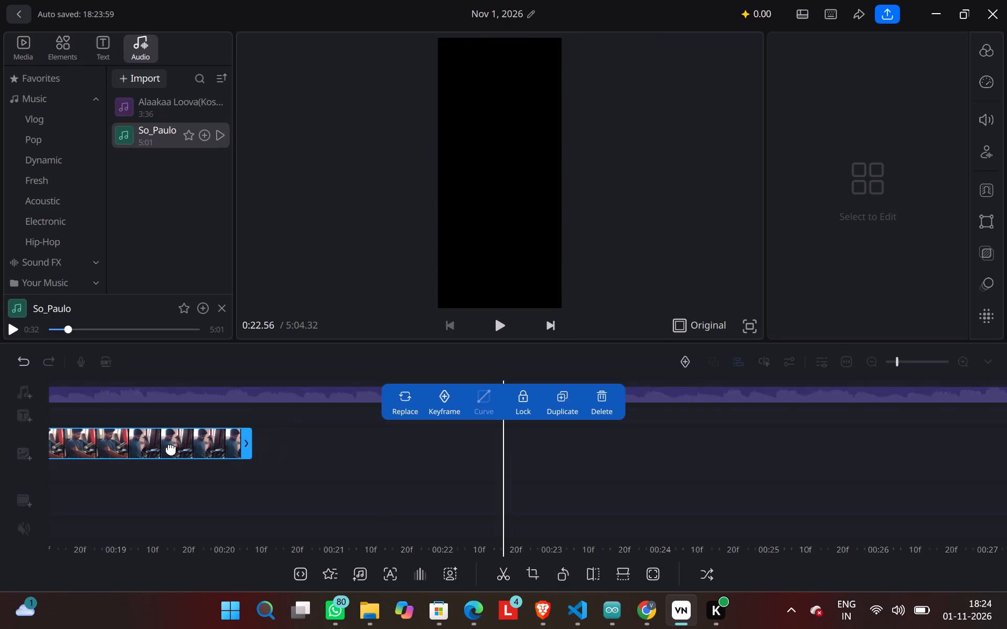
drag(127, 484, 601, 480)
drag(594, 450, 319, 452)
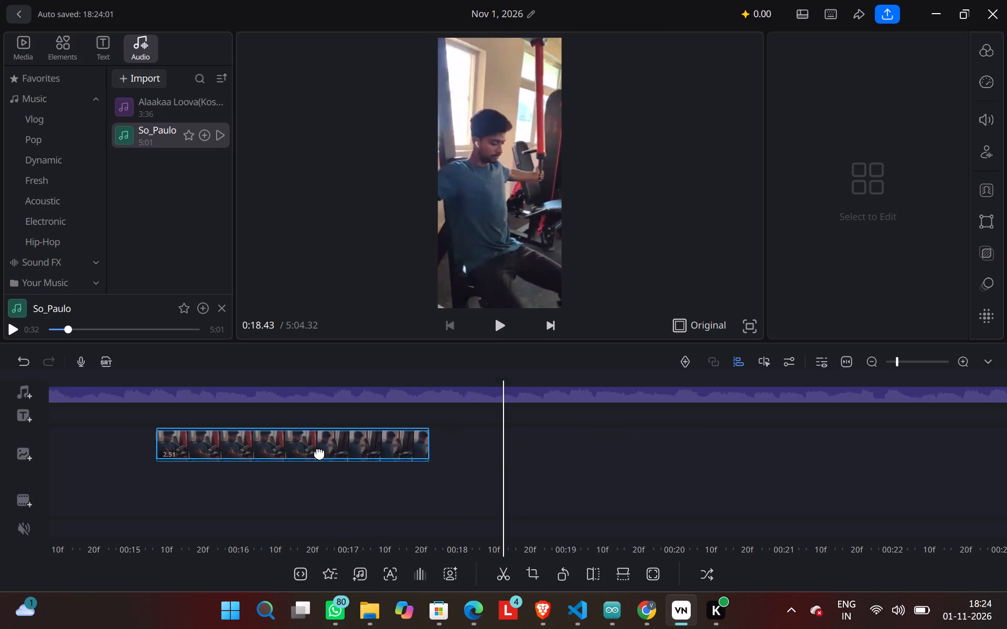
drag(319, 452, 275, 440)
drag(163, 507, 730, 476)
drag(775, 436, 774, 437)
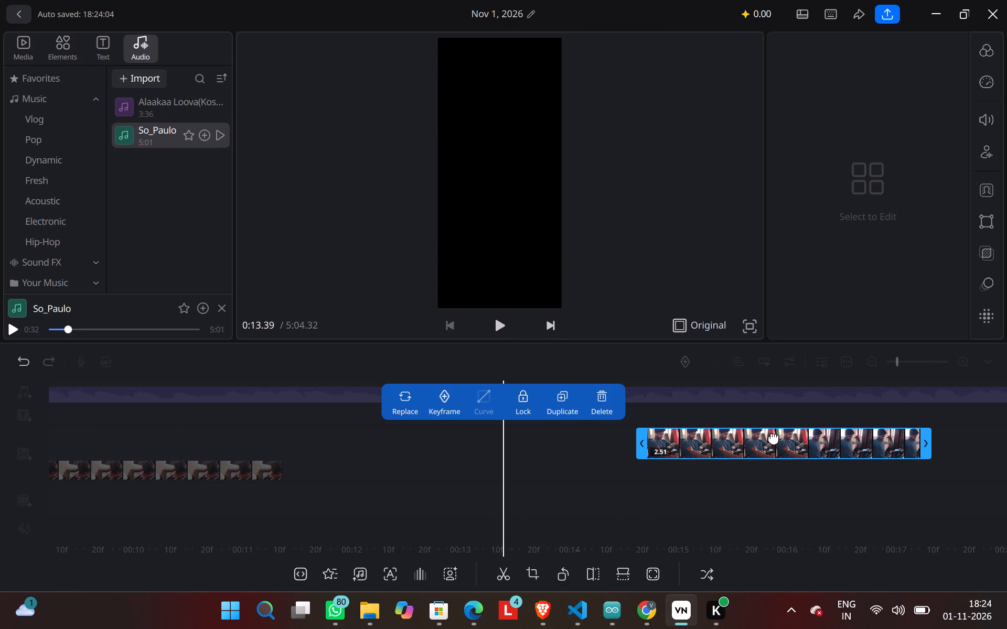
drag(774, 437, 378, 430)
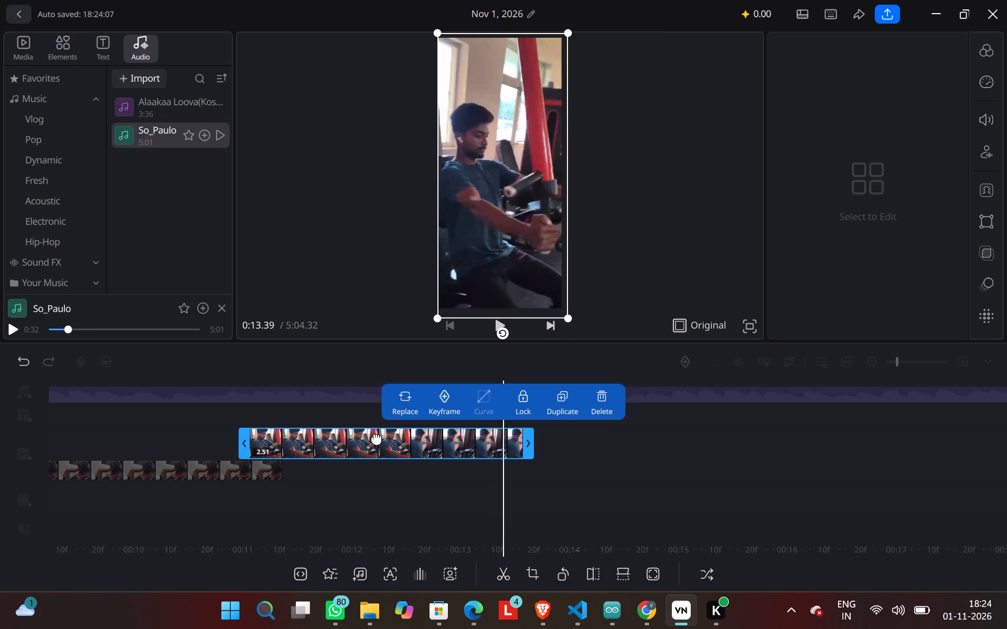
drag(376, 439, 384, 434)
Move the 1.19 s mirror selfie photo earlier on its track to start at about 0:23.8.
drag(733, 438, 274, 468)
drag(648, 444, 497, 449)
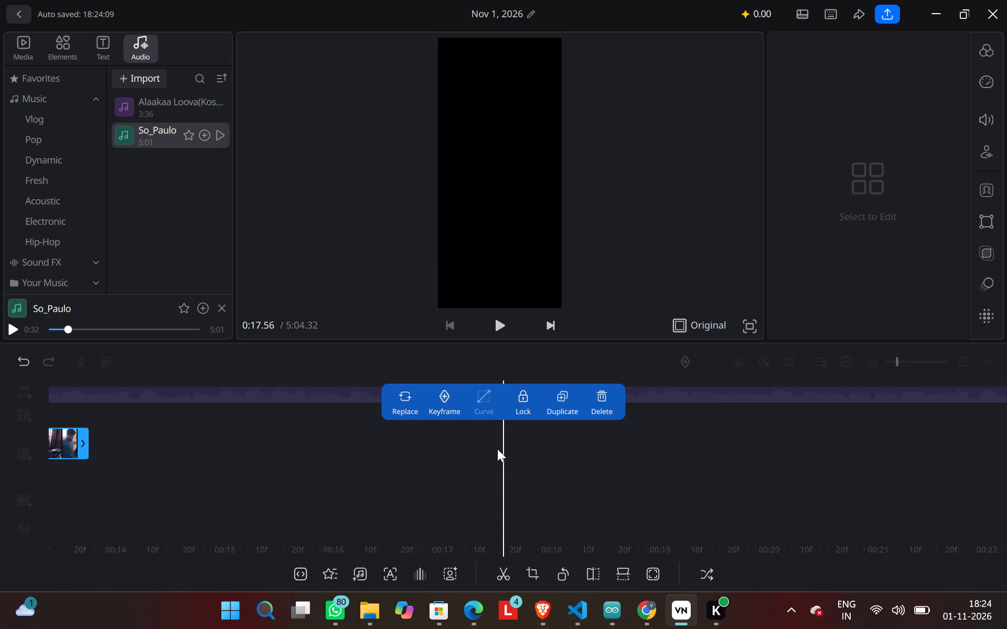
drag(497, 449, 358, 466)
drag(635, 462, 292, 475)
drag(549, 456, 330, 470)
drag(518, 450, 369, 464)
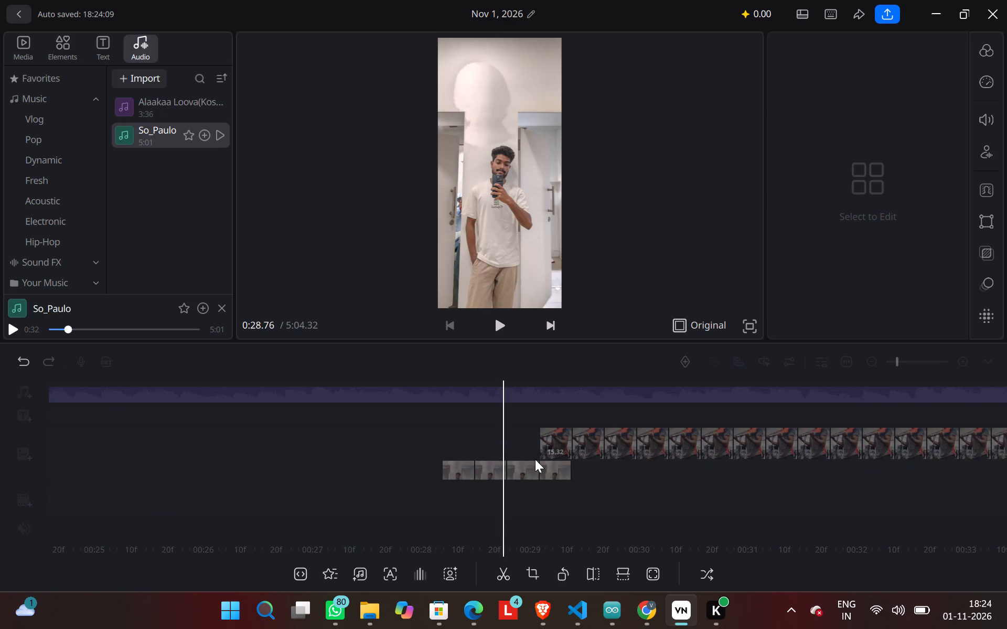
drag(533, 462, 347, 471)
drag(371, 472, 280, 473)
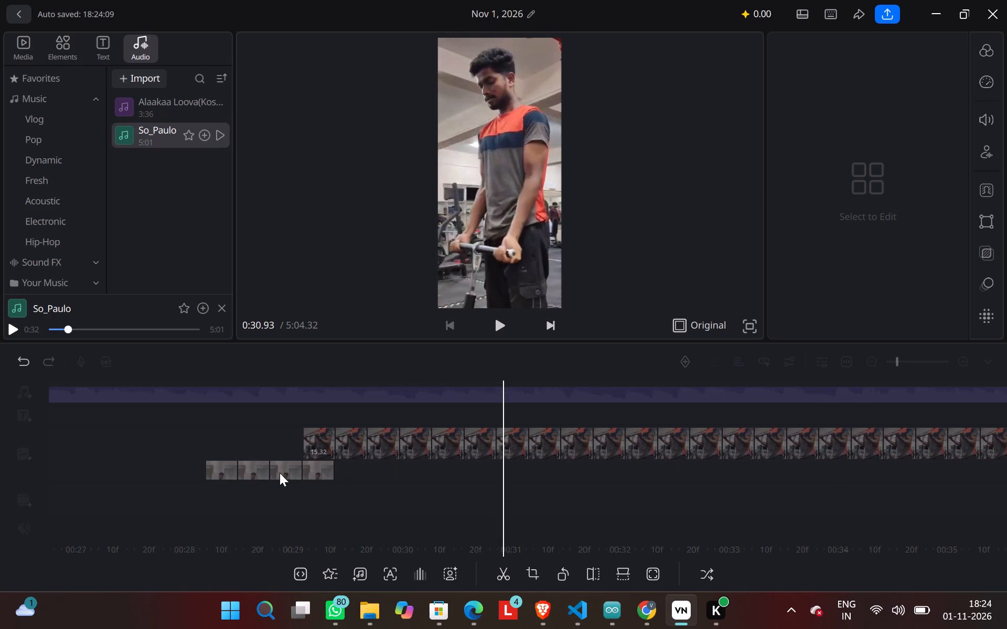
drag(280, 473, 278, 473)
click(280, 471)
drag(454, 469, 101, 474)
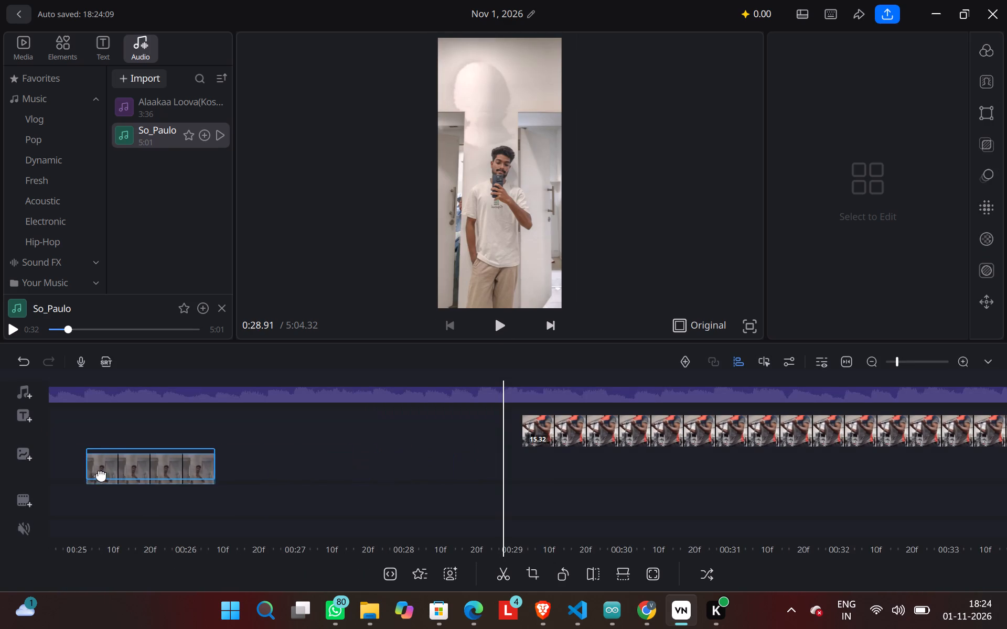
drag(101, 474, 11, 484)
Move the 15.32 s gym2 curl clip earlier on its track to start at about 0:23.
click(771, 443)
drag(771, 443, 106, 449)
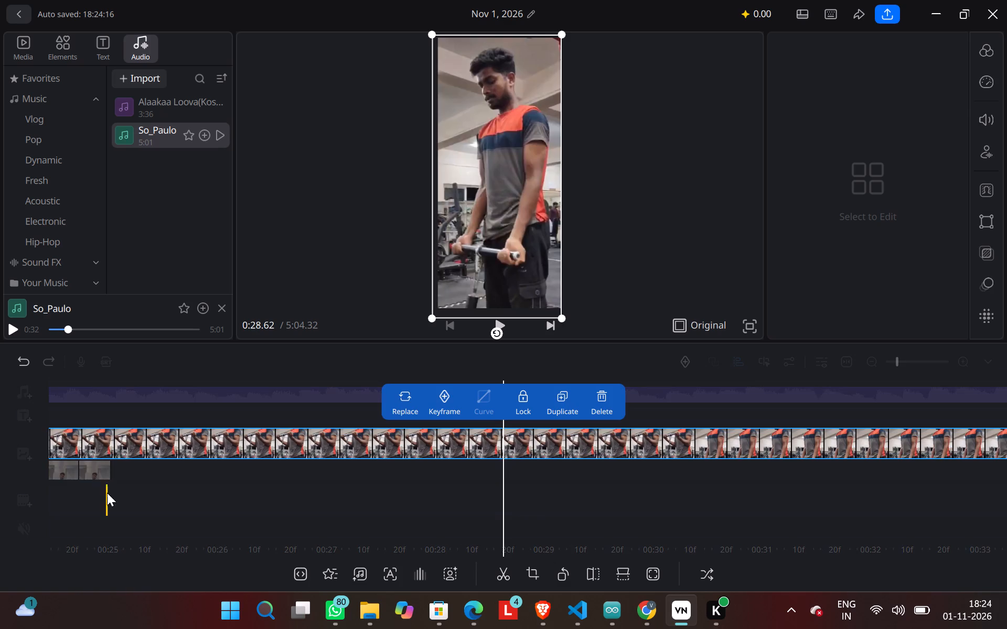
Move the 1.19 s mirror selfie photo earlier on the timeline to start at about 0:18.8.
drag(108, 493, 838, 506)
click(800, 471)
click(800, 471)
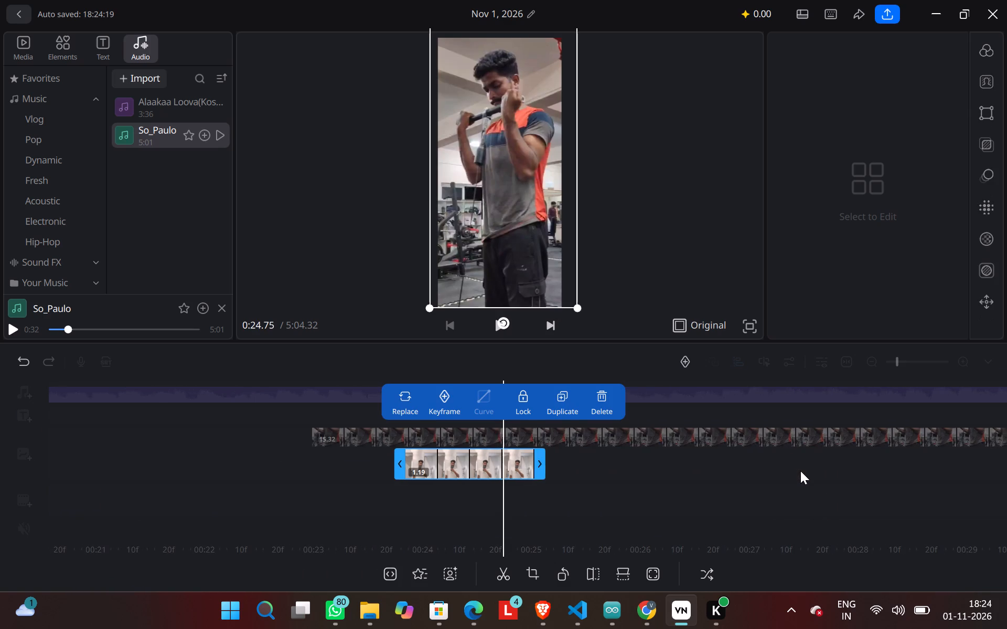
click(444, 470)
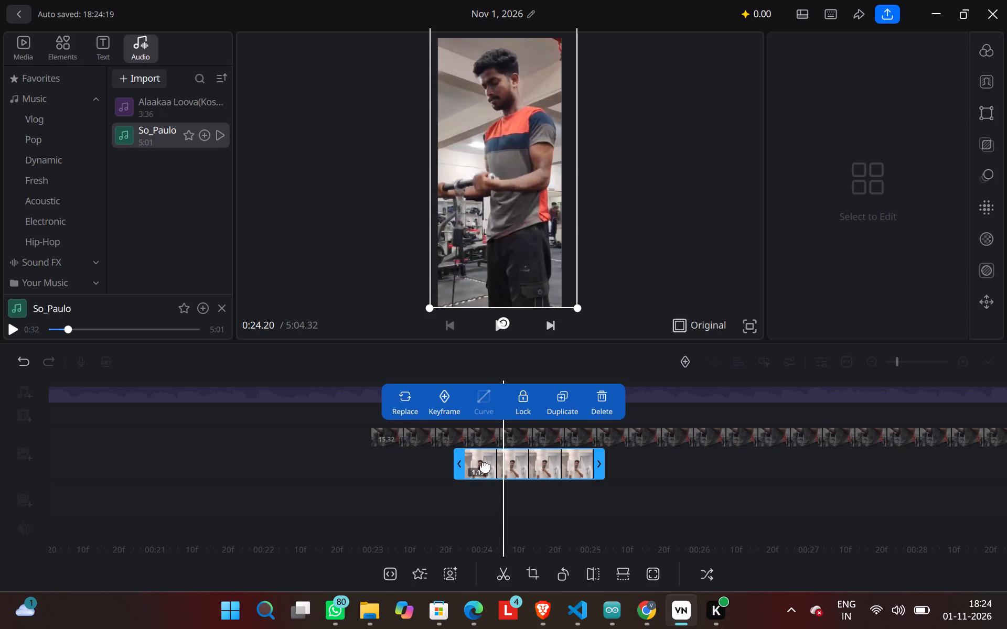
drag(506, 464, 0, 488)
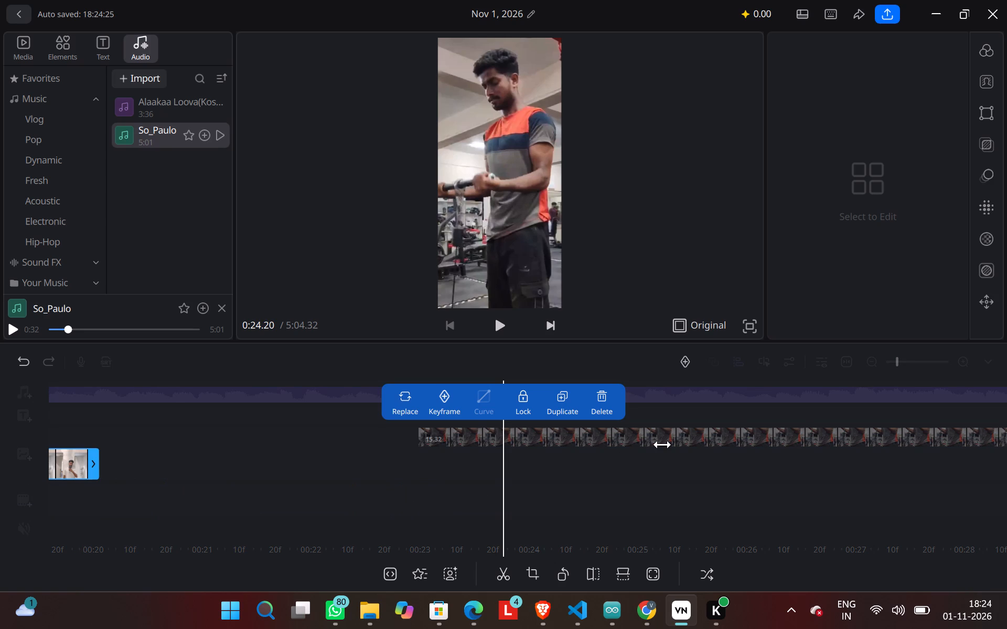
Move the 15.32 s gym2 curl clip earlier to start at about 0:13.2, slightly overlapping the chest machine clip's end.
click(665, 437)
drag(670, 437, 8, 384)
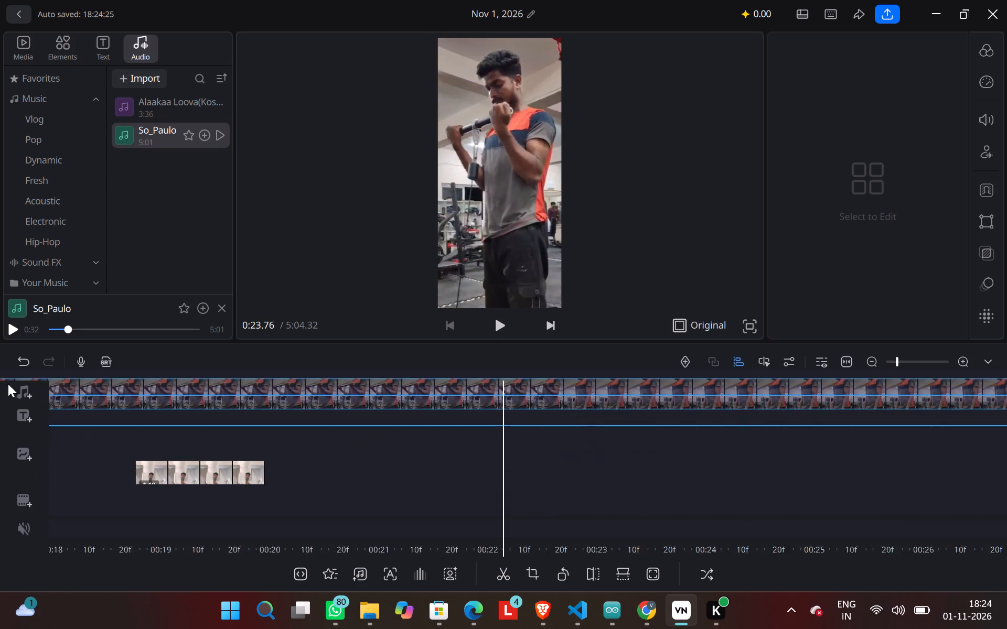
drag(8, 384, 0, 418)
drag(396, 441, 631, 436)
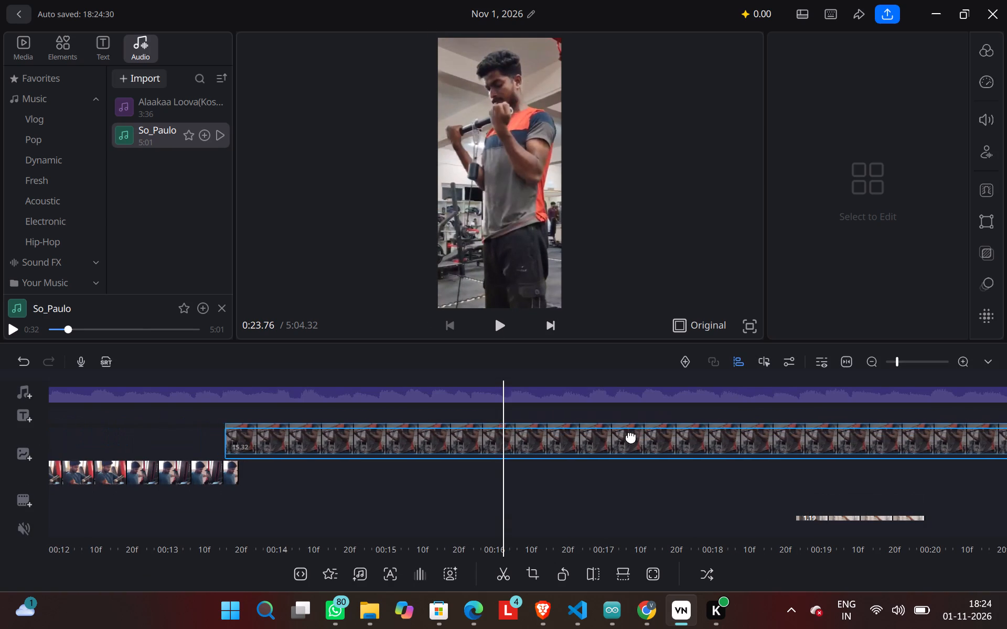
drag(631, 436, 681, 427)
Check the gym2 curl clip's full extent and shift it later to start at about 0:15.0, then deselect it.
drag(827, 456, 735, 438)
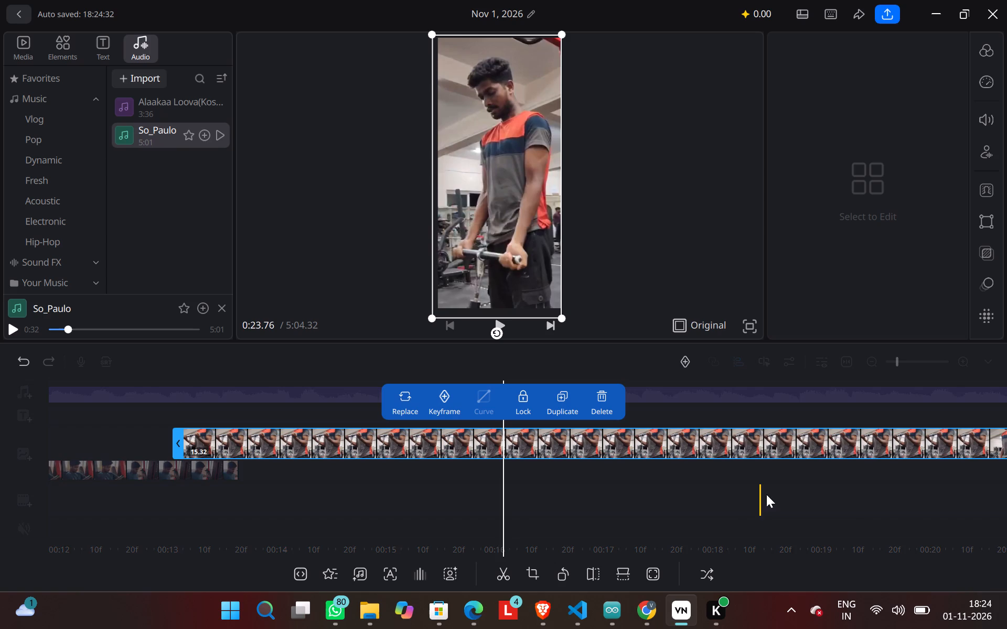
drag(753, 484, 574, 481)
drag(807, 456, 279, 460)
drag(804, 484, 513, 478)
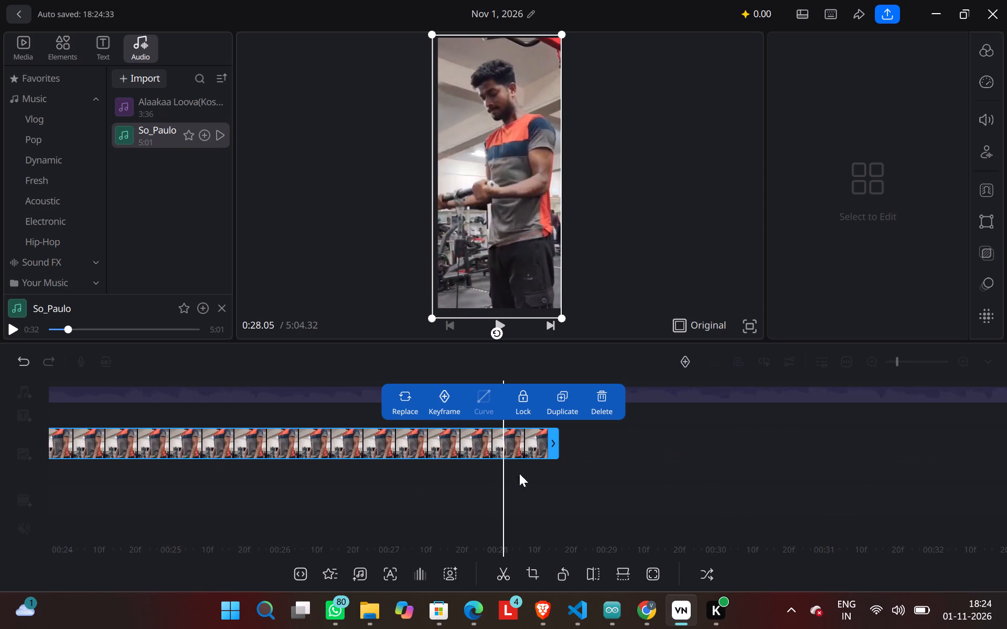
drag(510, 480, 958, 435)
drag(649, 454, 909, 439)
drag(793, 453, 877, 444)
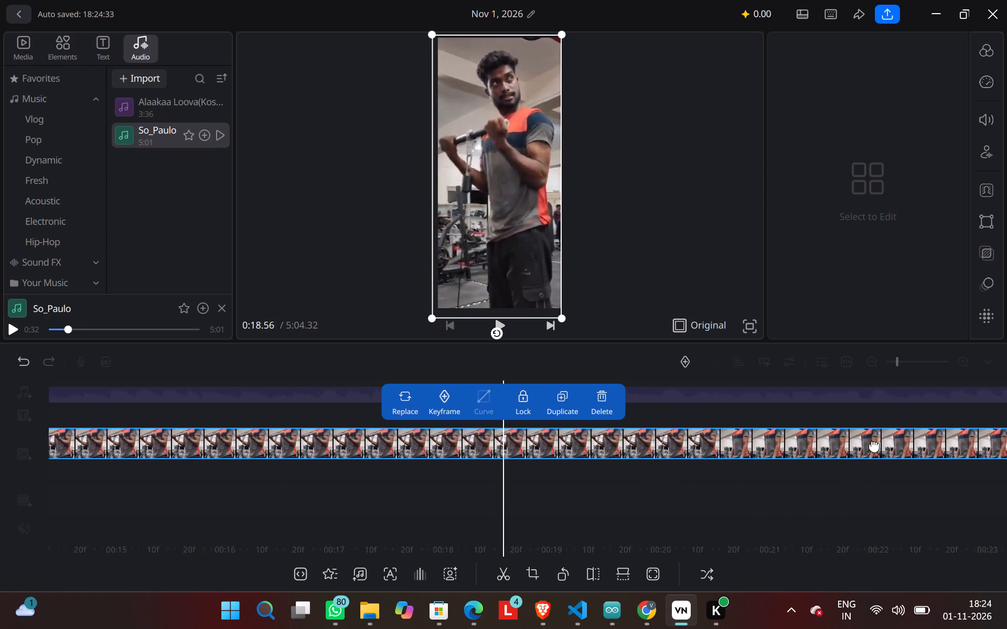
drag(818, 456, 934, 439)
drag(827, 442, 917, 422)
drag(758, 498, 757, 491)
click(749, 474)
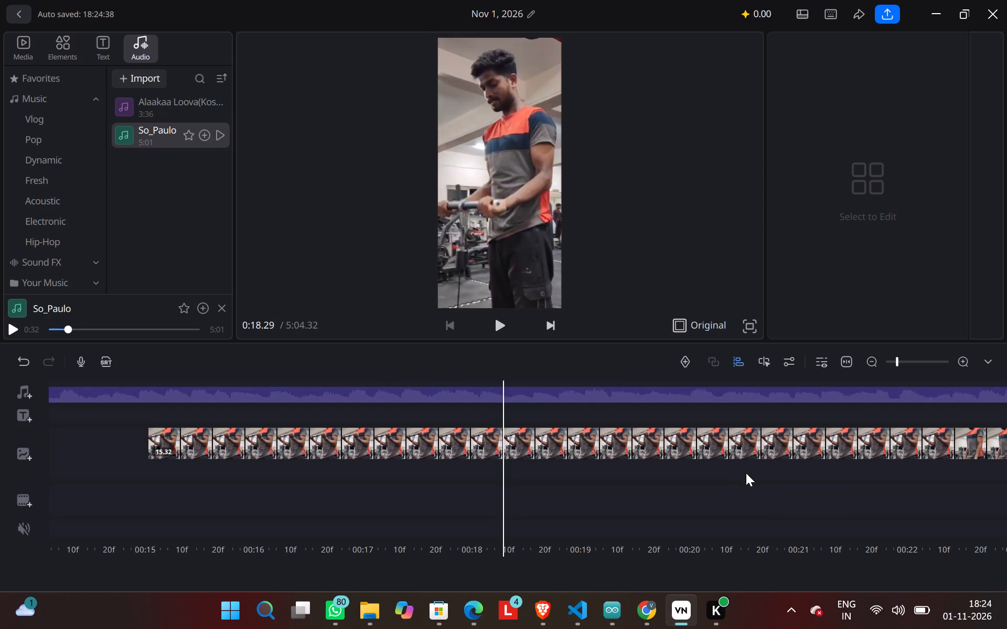
Move the 2.51 s chest machine clip earlier to start at about 0:06.3, over the leg-press footage.
drag(733, 482, 466, 452)
drag(762, 464, 661, 470)
drag(597, 459, 518, 470)
drag(607, 480, 140, 473)
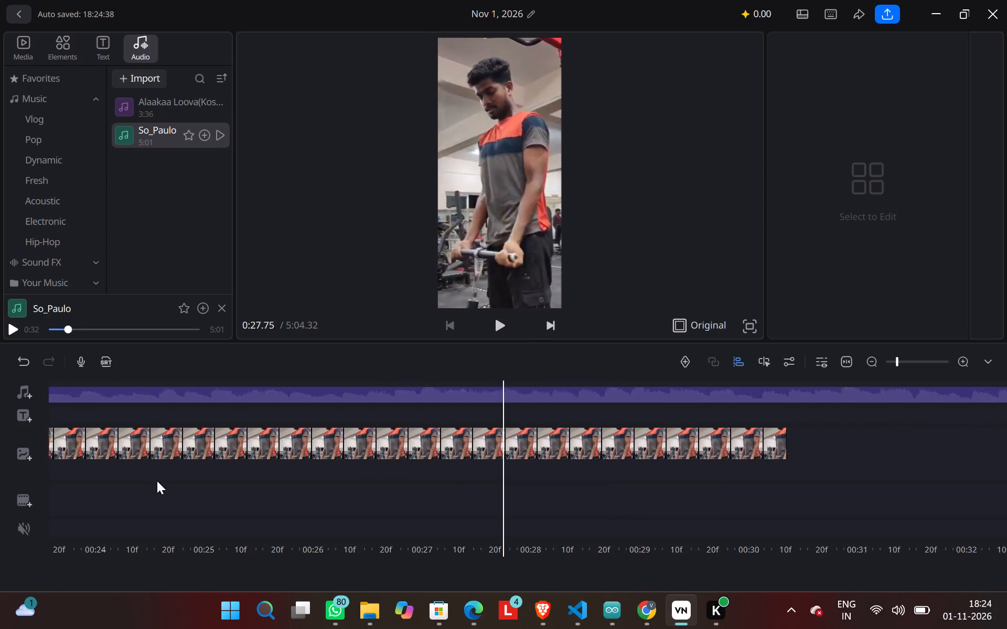
drag(194, 478, 0, 468)
drag(103, 407, 146, 405)
drag(100, 422, 159, 414)
drag(91, 429, 468, 394)
drag(250, 404, 594, 378)
drag(337, 417, 430, 387)
drag(416, 397, 378, 415)
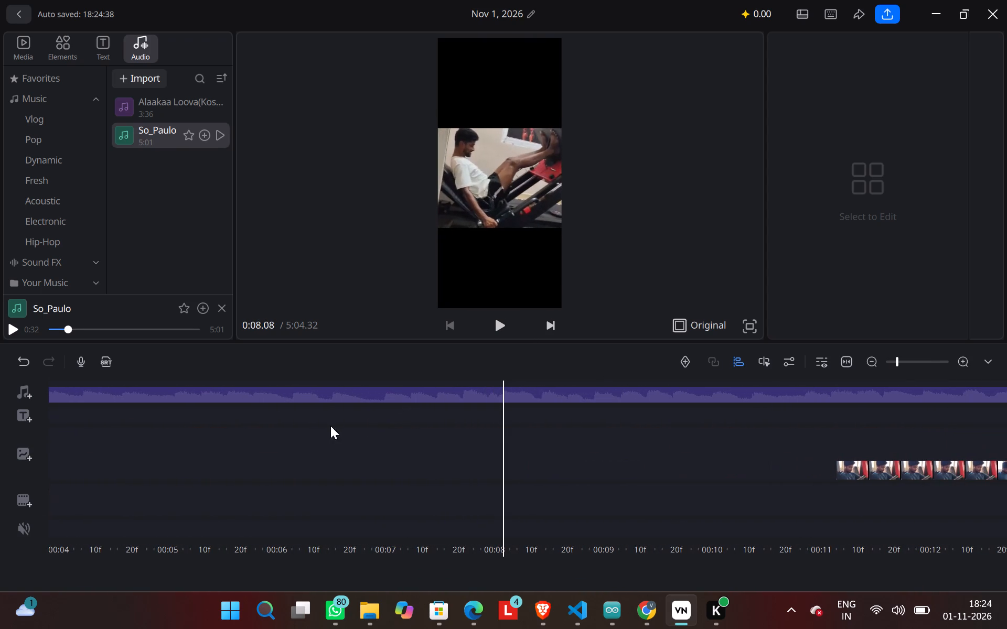
drag(373, 426, 215, 424)
click(816, 458)
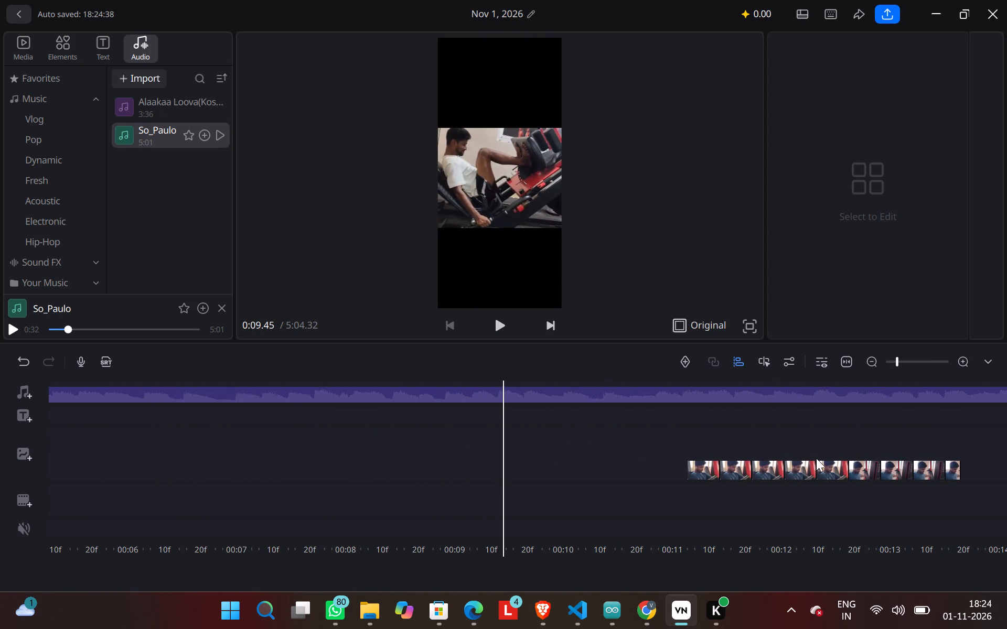
click(833, 468)
drag(538, 479, 516, 467)
drag(516, 467, 32, 442)
click(32, 442)
Move the 2.51 s chest machine clip further forward to start at about 0:04.3, shortly after the main-track clip's end.
drag(80, 428, 234, 442)
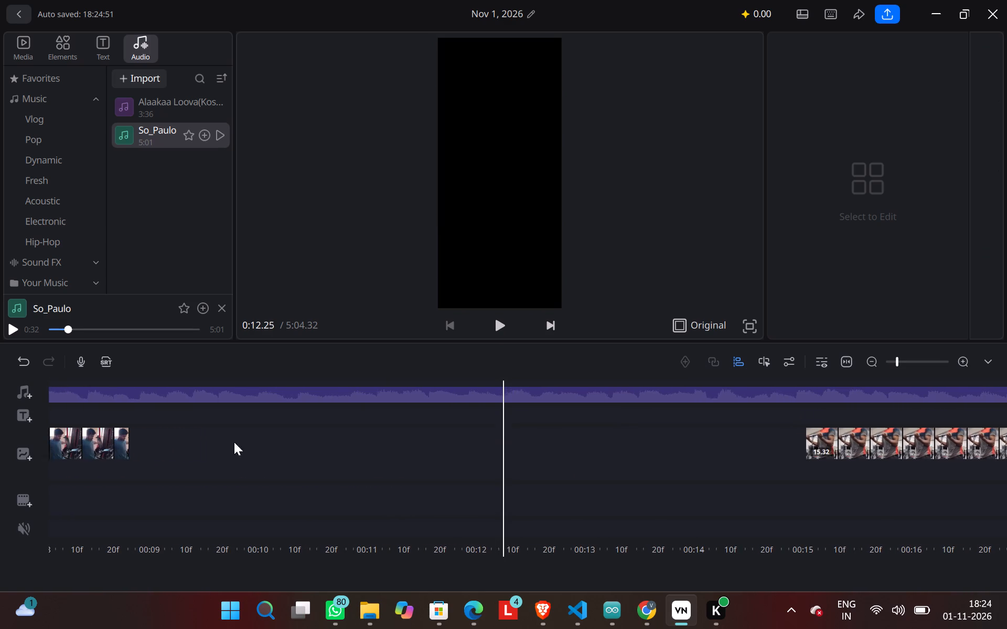
drag(234, 442, 583, 444)
drag(584, 437, 513, 458)
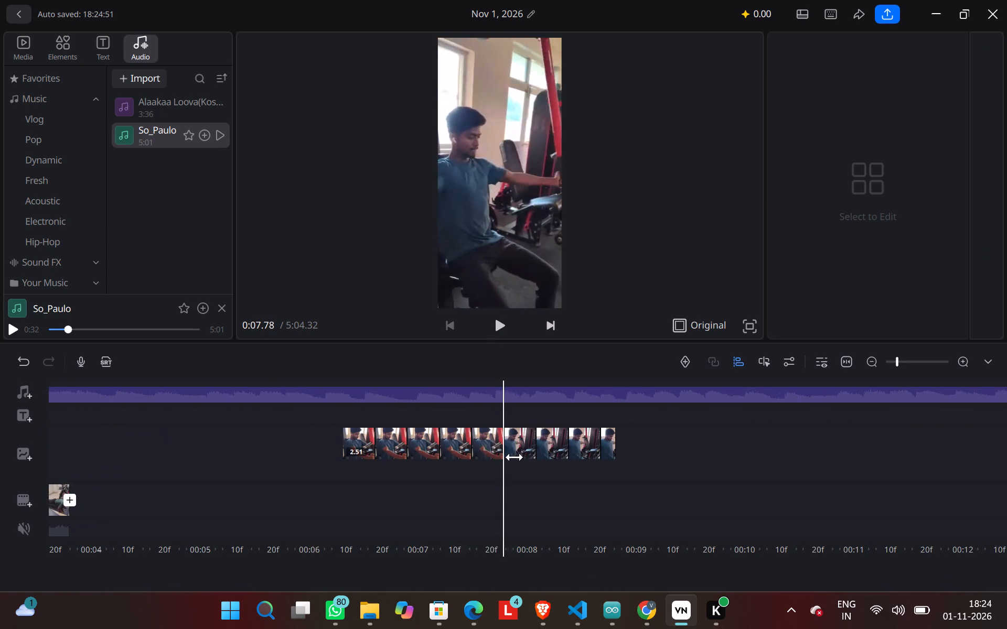
click(527, 443)
drag(527, 443, 206, 451)
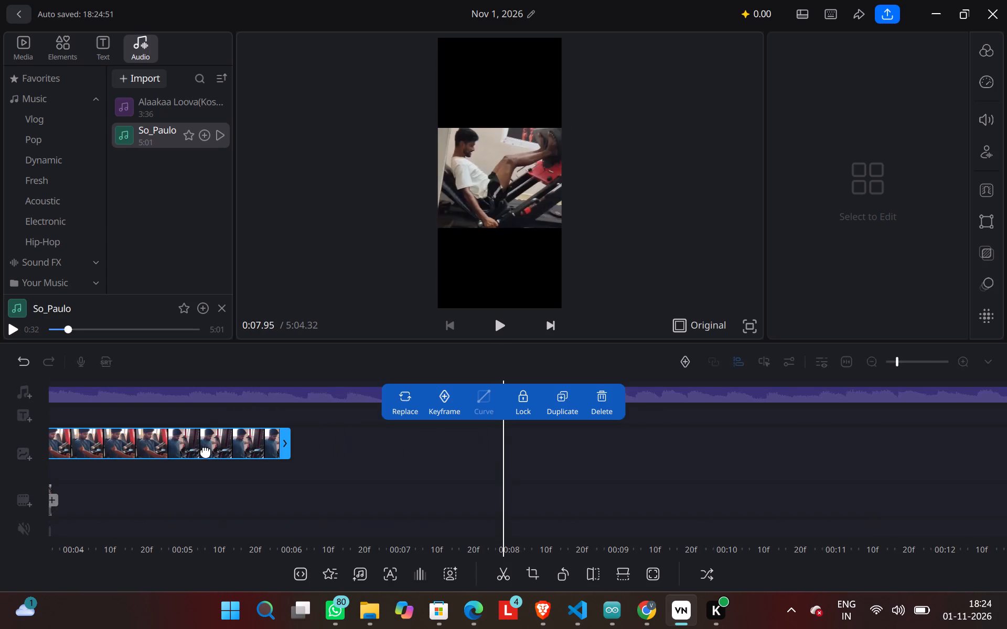
drag(307, 486, 703, 485)
drag(614, 442, 613, 442)
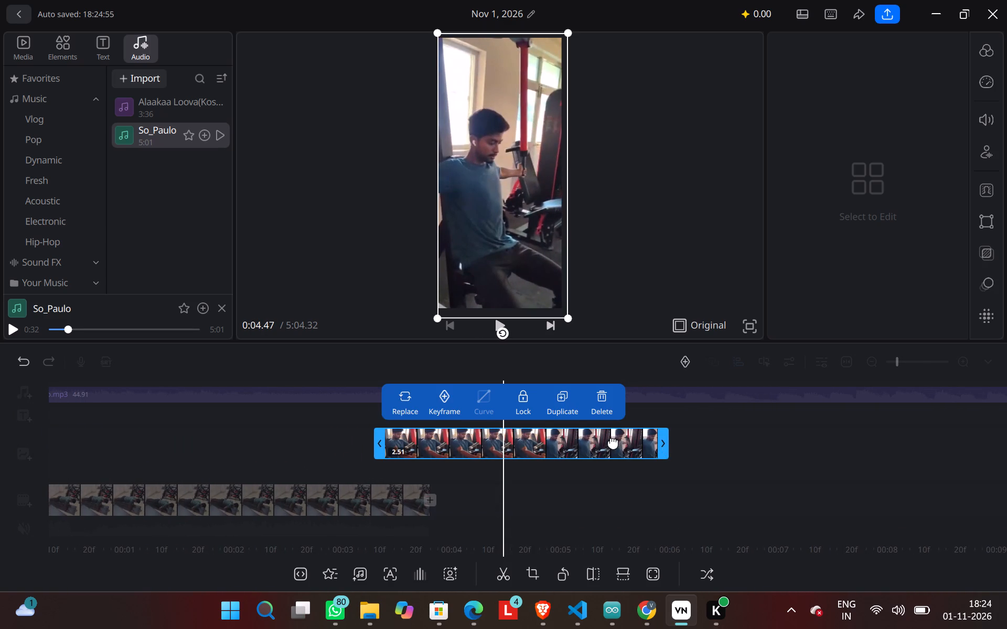
drag(613, 442, 713, 446)
drag(669, 510, 661, 446)
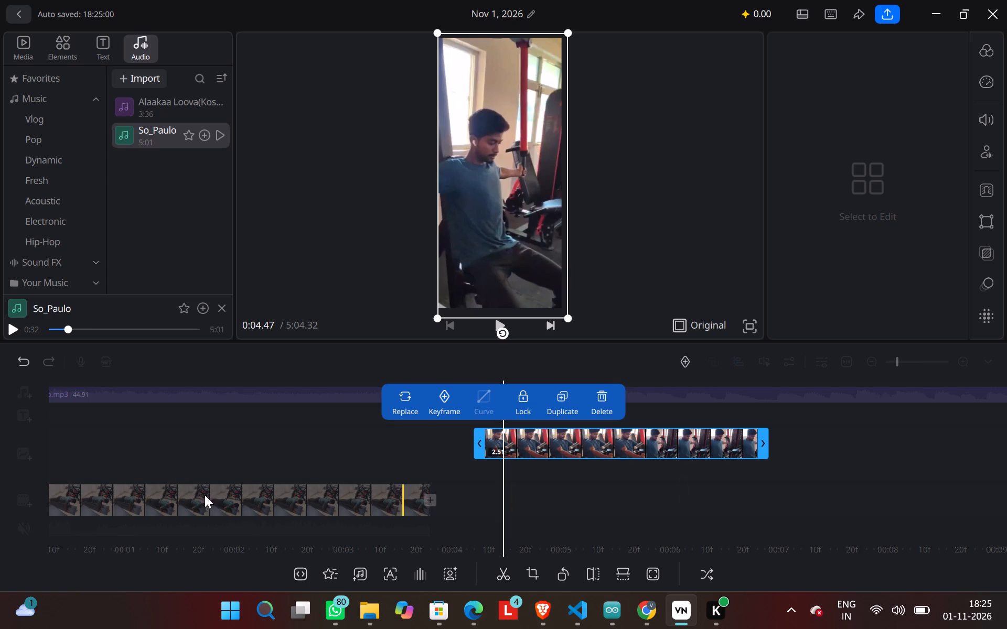
Play back the sequence from about 0:04.5 and examine where the leg-press footage ends before the gym2 curl clip.
scroll(371, 493, down, 4)
scroll(425, 424, up, 1)
click(506, 330)
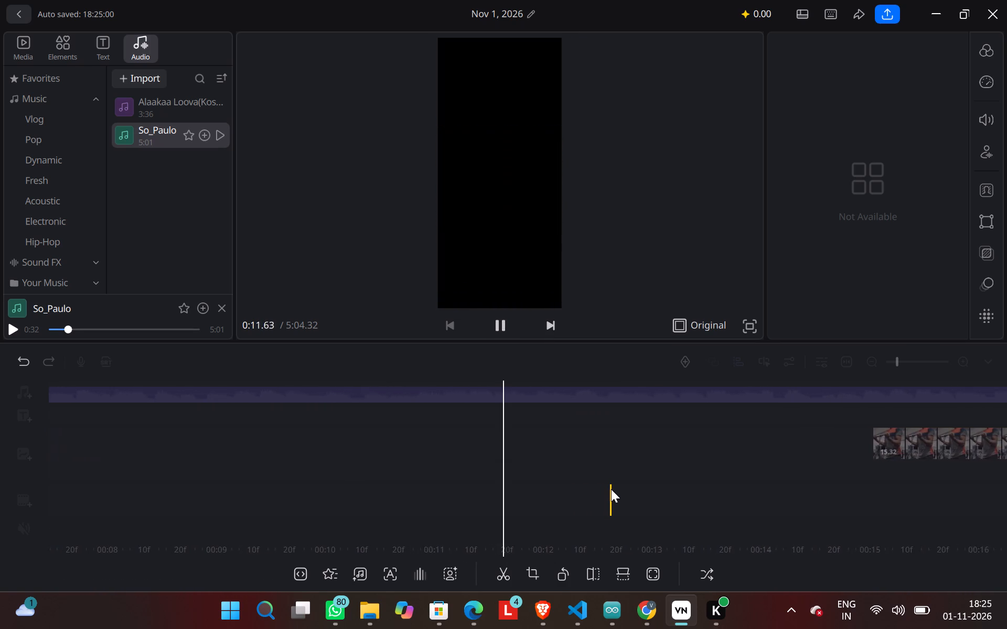
click(609, 490)
click(493, 331)
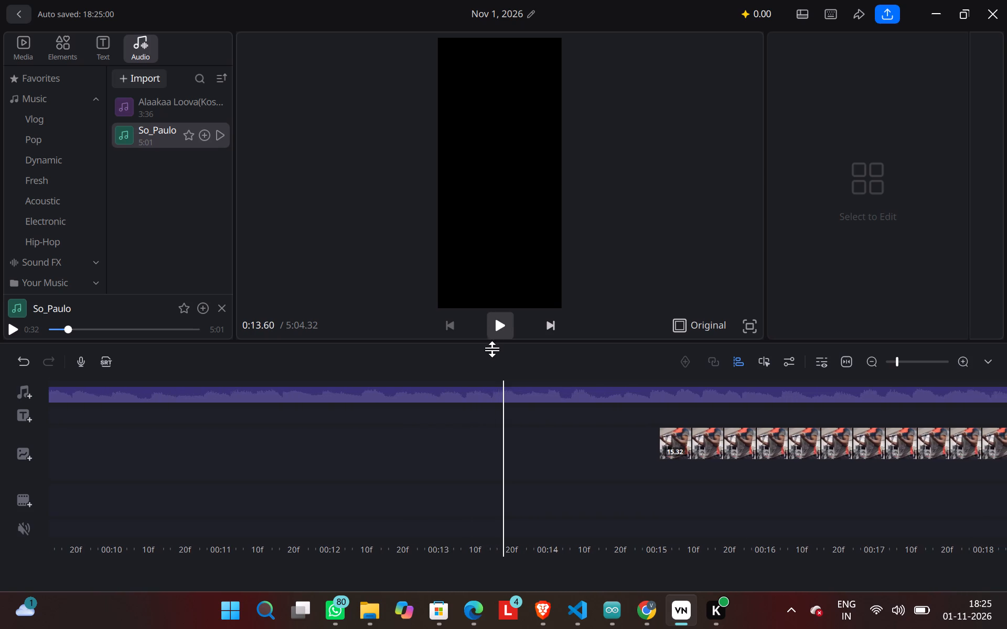
drag(416, 498, 639, 487)
drag(624, 464, 652, 484)
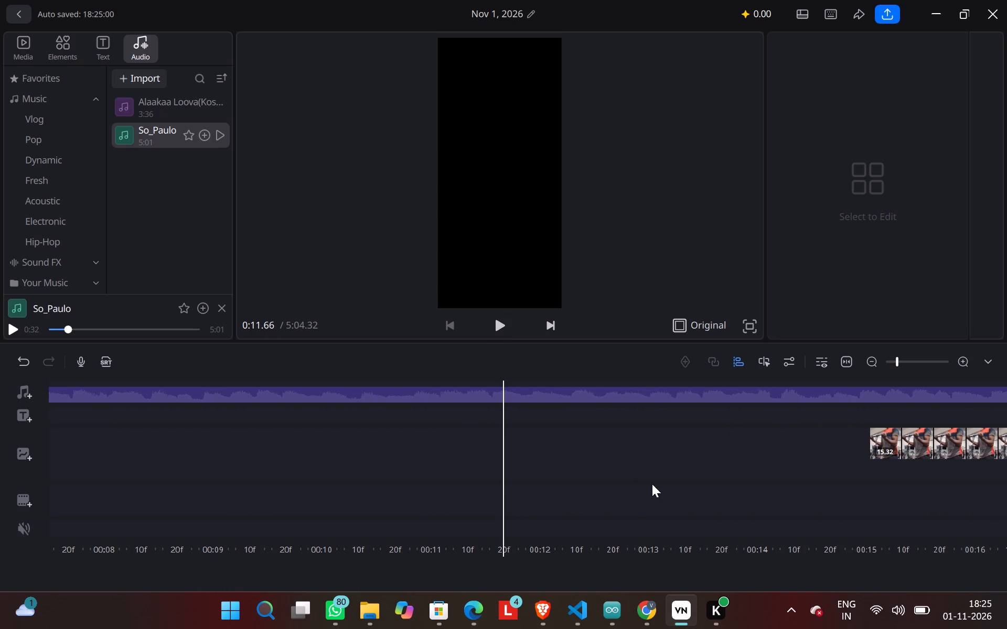
drag(652, 484, 749, 469)
drag(741, 461, 718, 475)
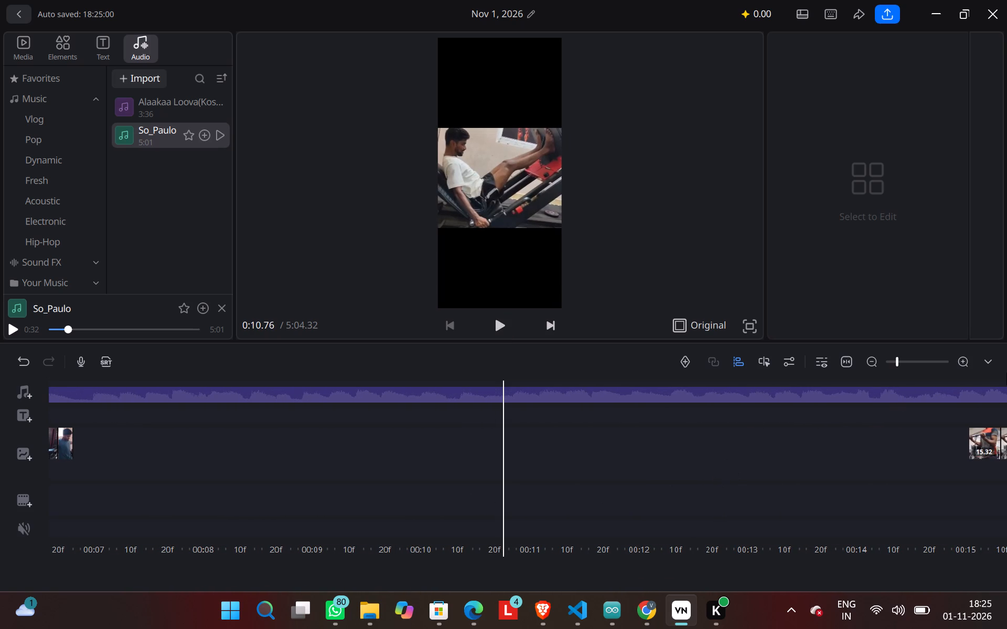
Move the 15.32 s gym2 curl clip earlier to start at about 0:11.8, shortly after the leg-press footage ends.
click(976, 431)
drag(934, 446, 865, 462)
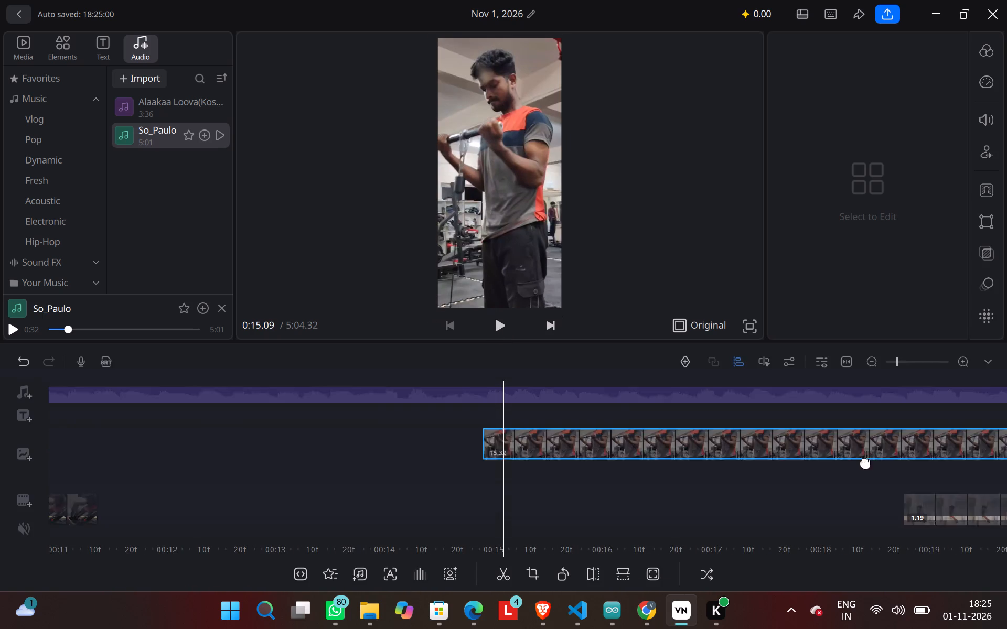
drag(865, 462, 578, 459)
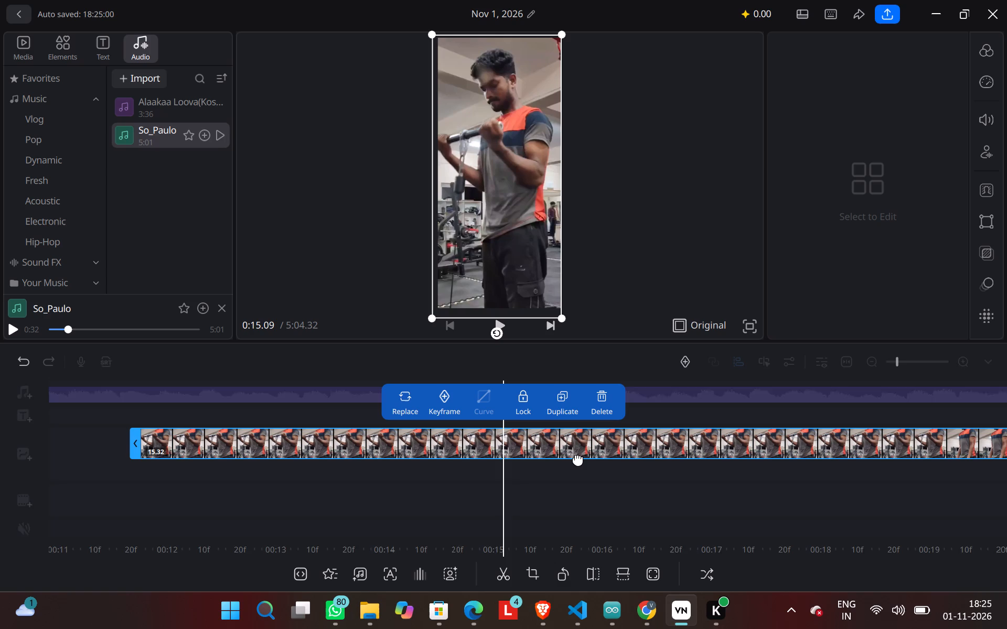
Play back the transition from the leg-press footage into the gym2 curl clip, starting at about 0:10.7.
click(497, 322)
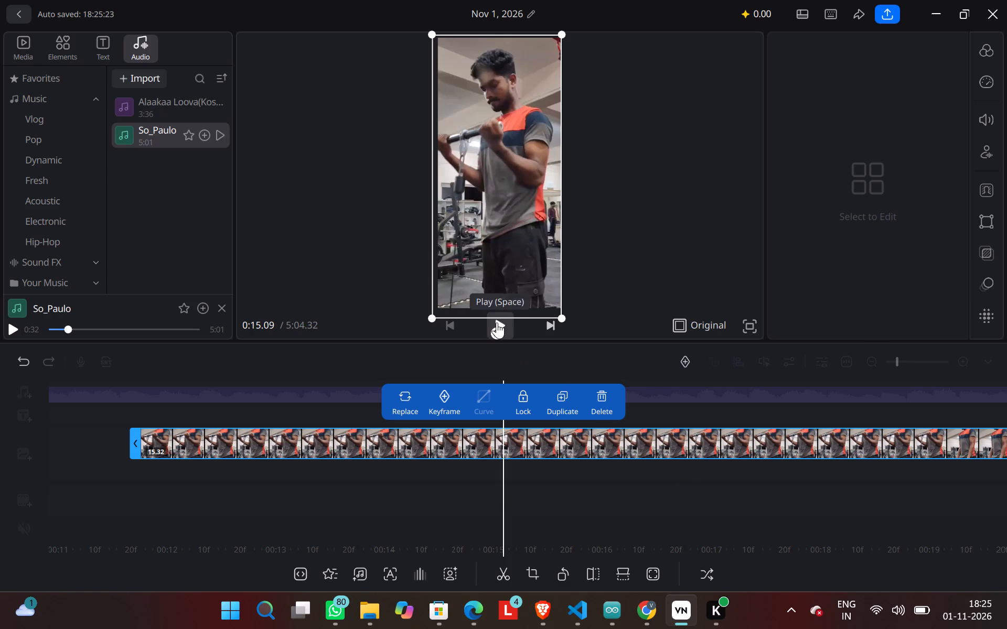
drag(342, 478, 924, 479)
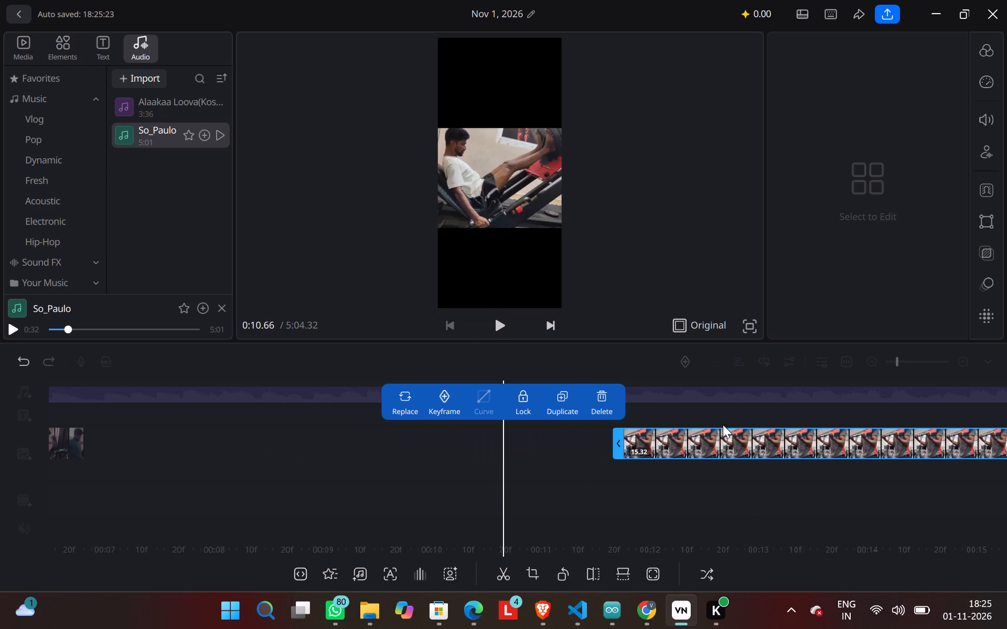
click(498, 320)
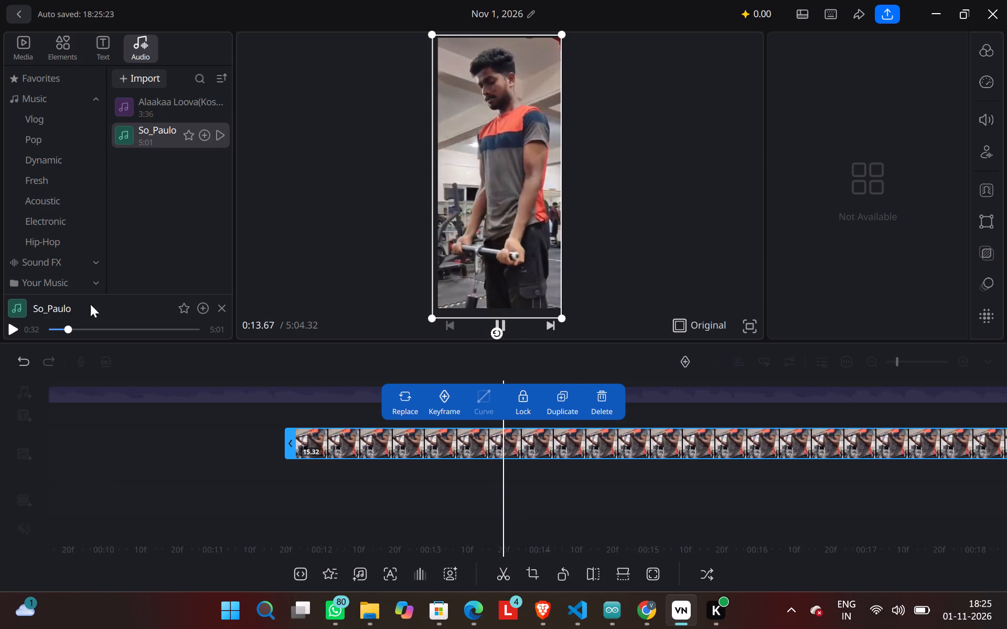
click(611, 182)
click(550, 202)
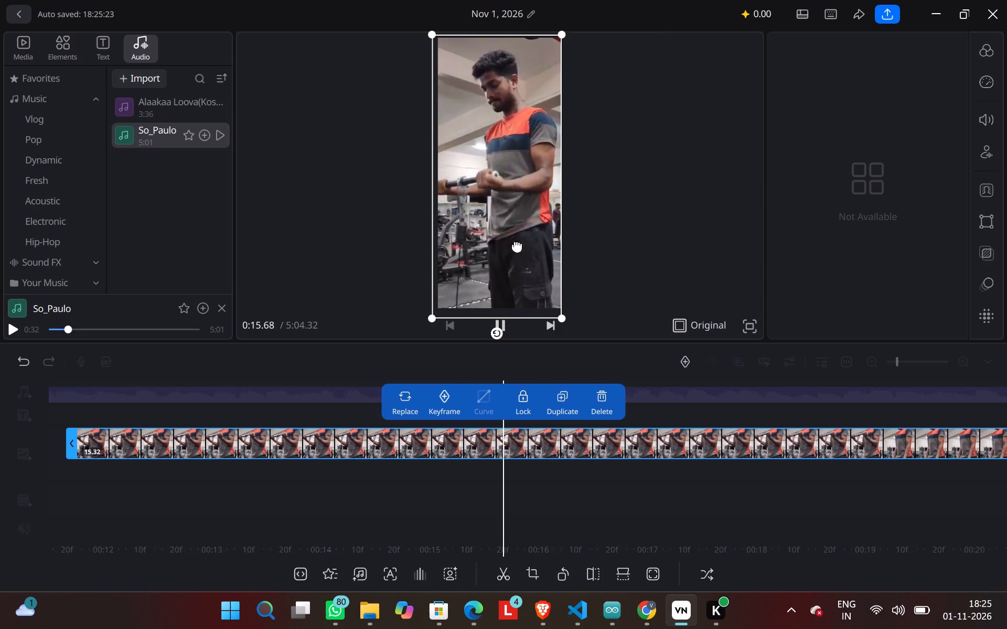
click(511, 321)
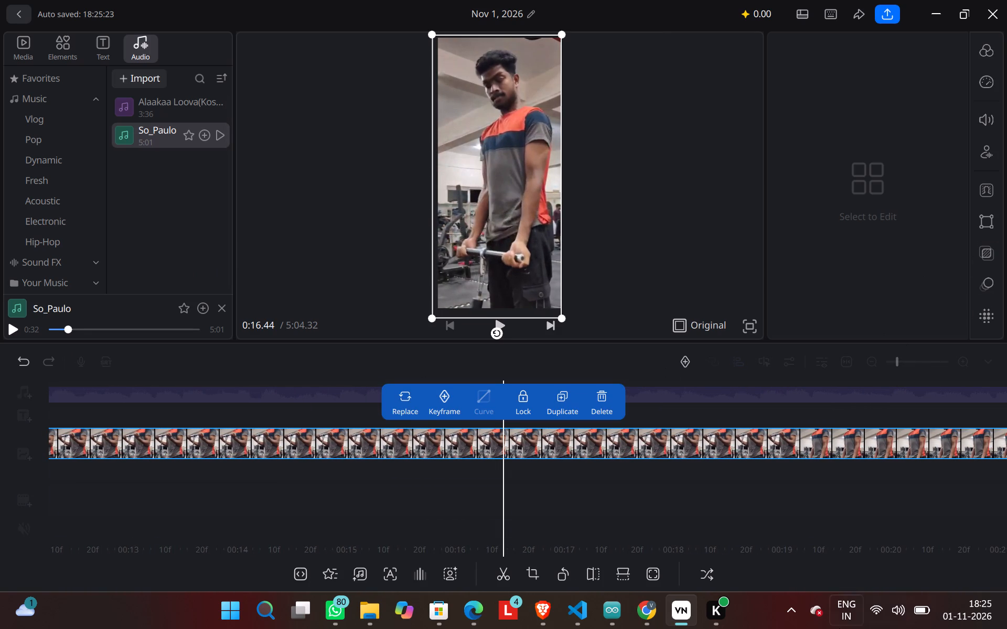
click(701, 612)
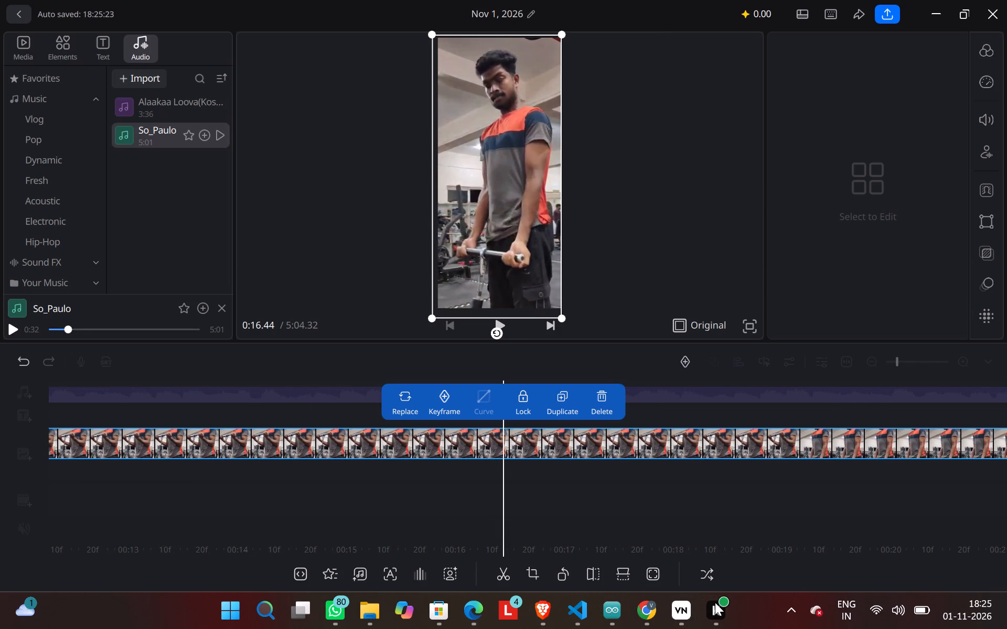
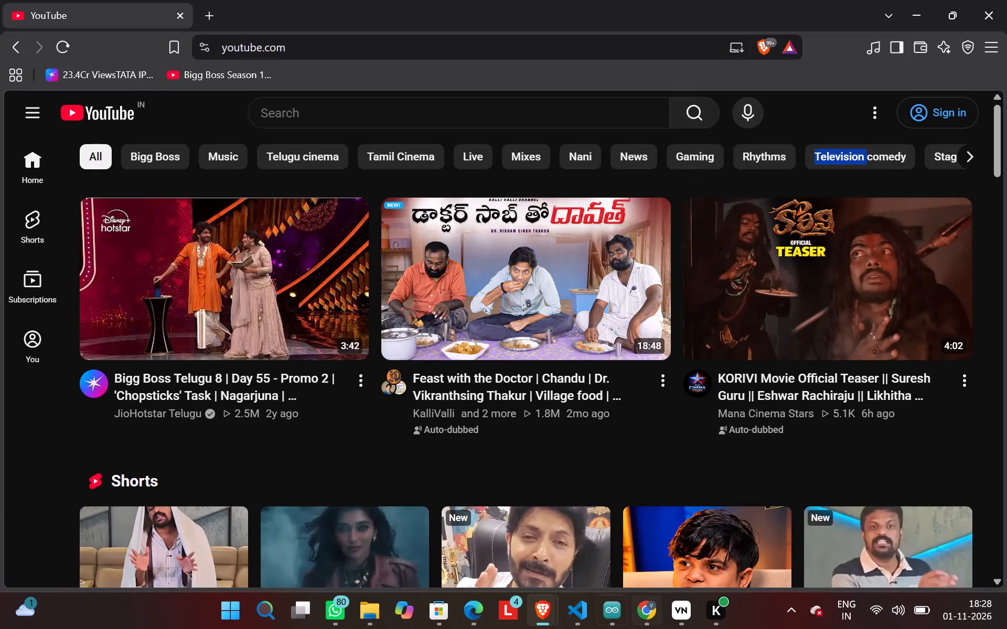
Switch to the VN editor and return the playhead to the start of the gym video's timeline.
click(685, 619)
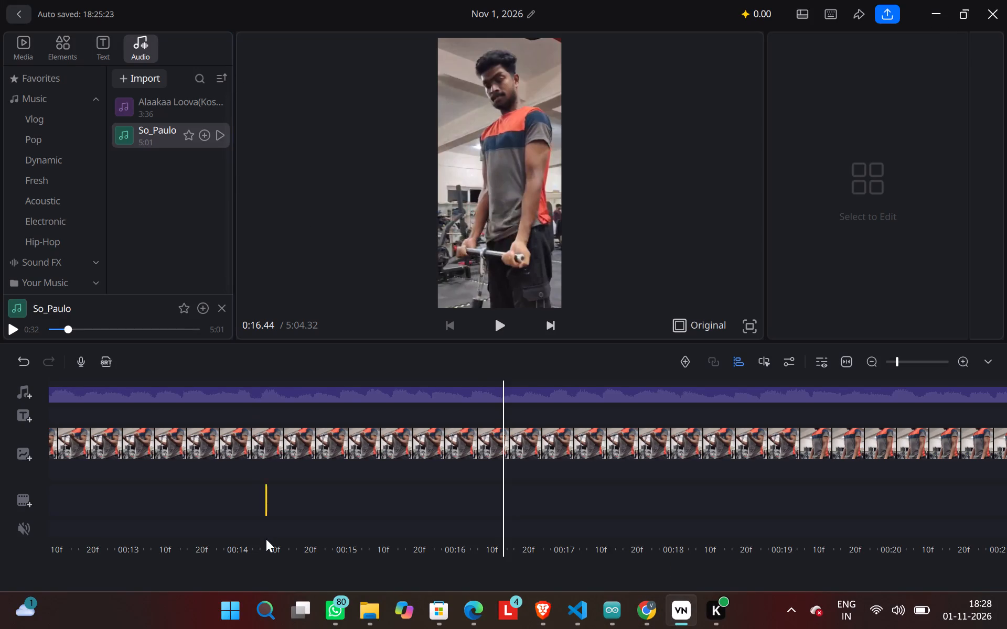
drag(260, 485, 1006, 494)
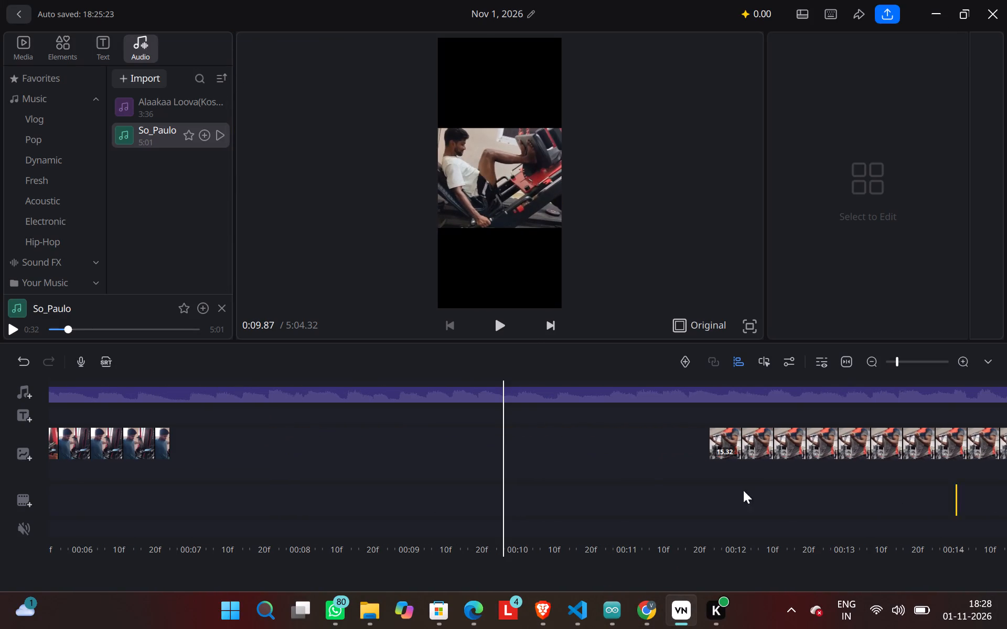
drag(644, 490, 966, 500)
drag(808, 479, 1006, 500)
drag(572, 476, 841, 509)
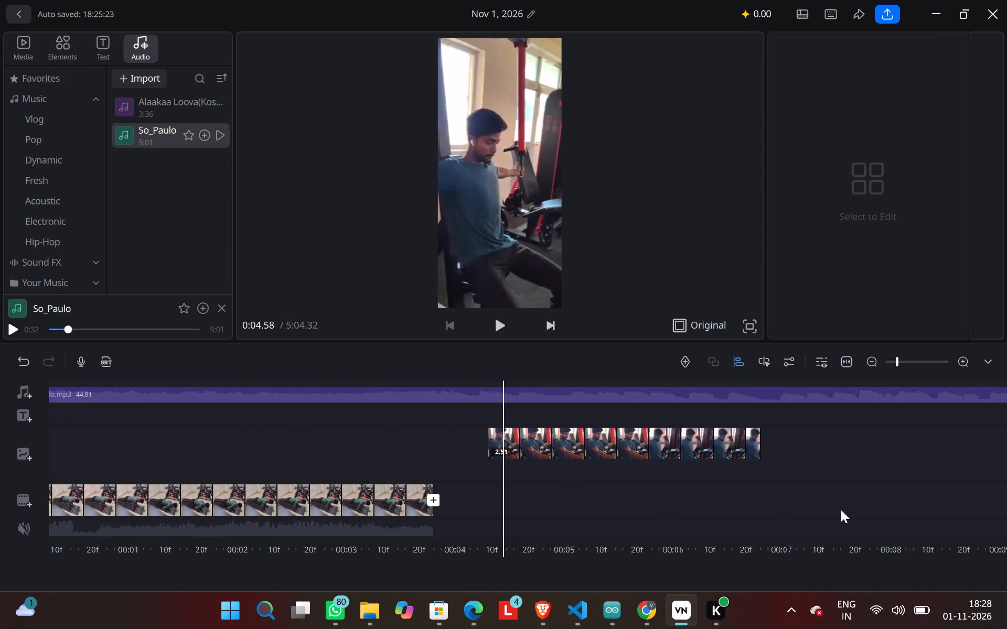
drag(841, 509, 1006, 525)
drag(732, 508, 1006, 540)
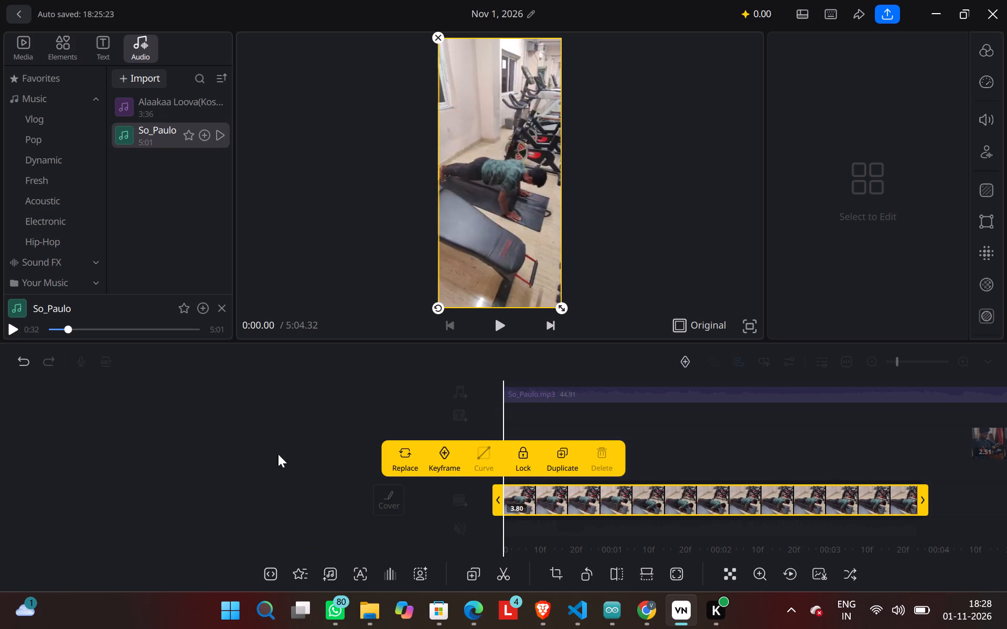
Leave the gym project and open the 0:02 project showing the man in a striped shirt on a red background.
click(21, 43)
click(21, 6)
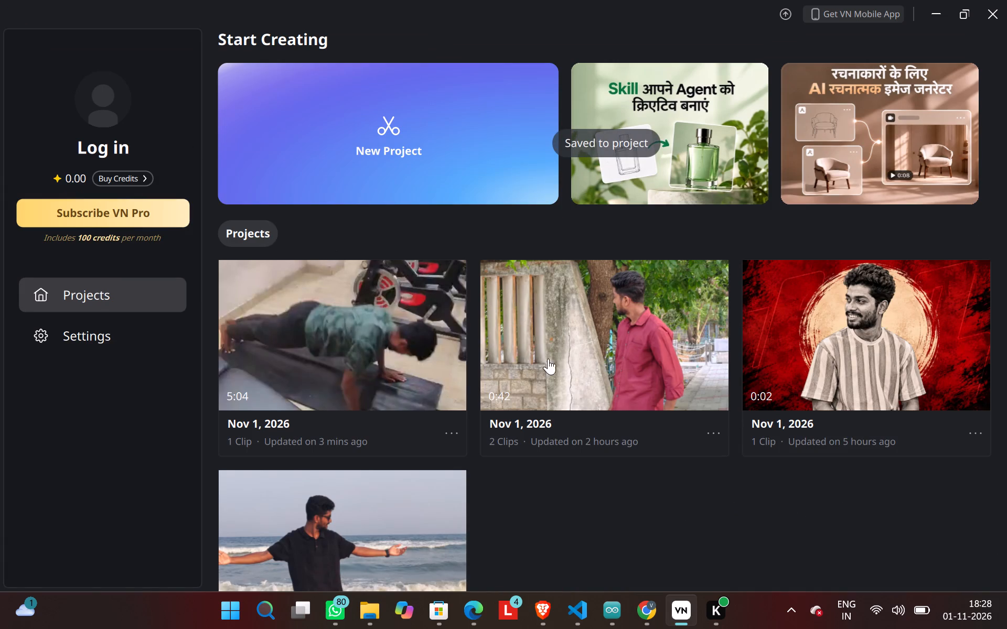
click(858, 316)
double_click(853, 326)
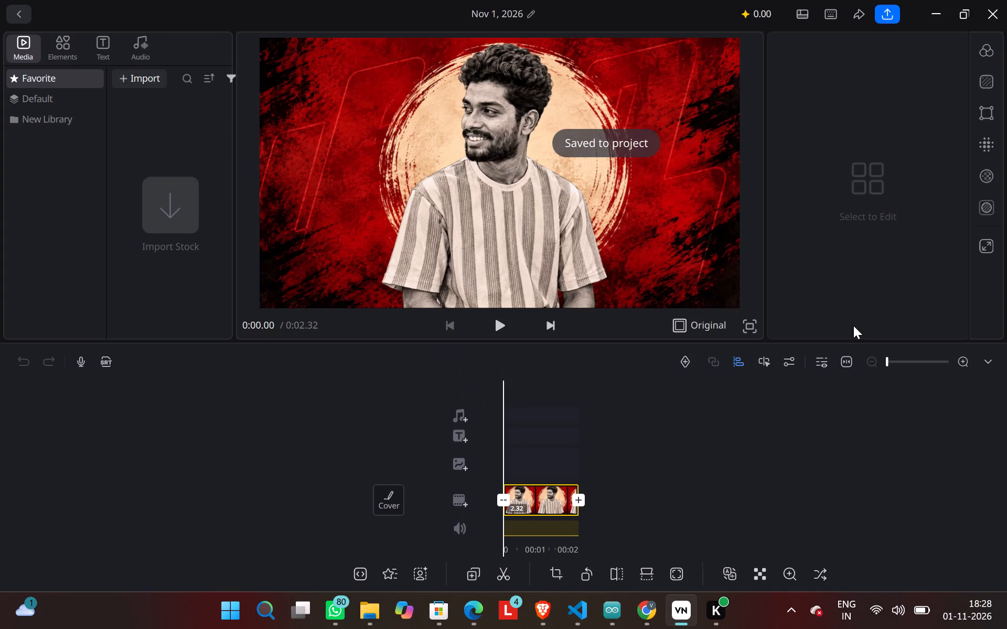
scroll(693, 482, down, 3)
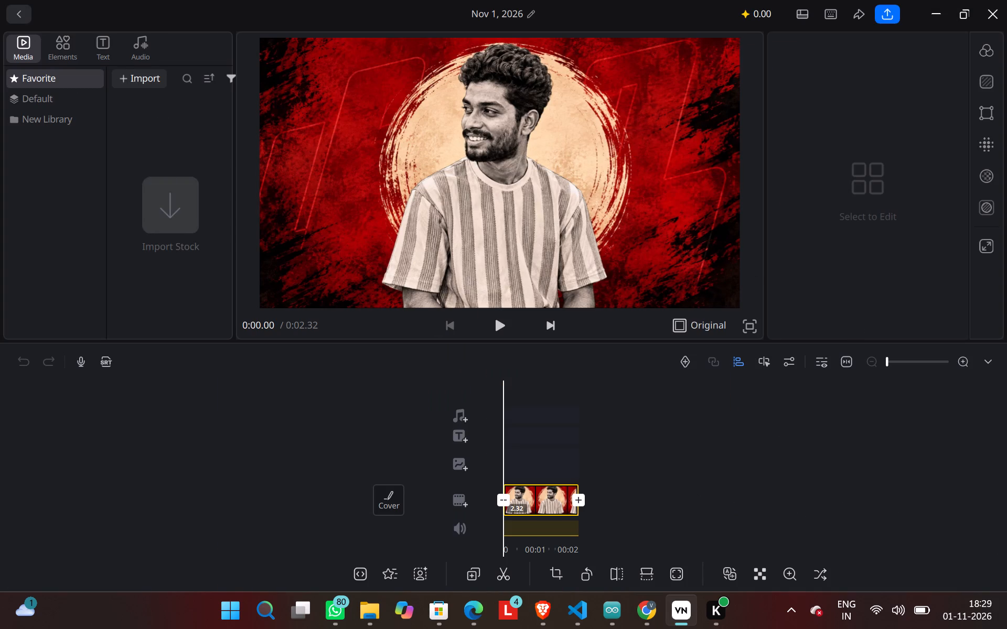
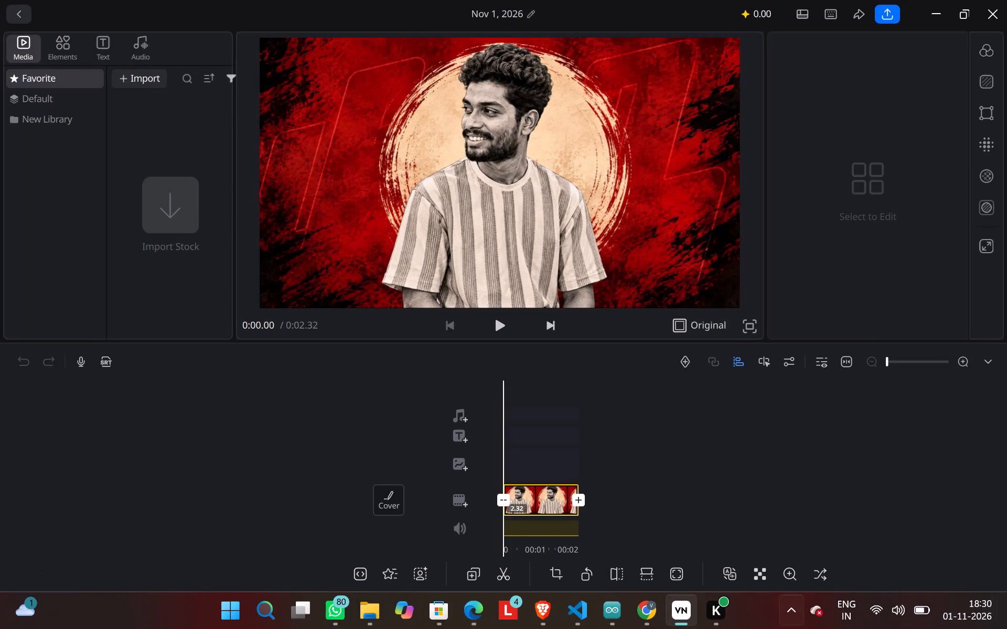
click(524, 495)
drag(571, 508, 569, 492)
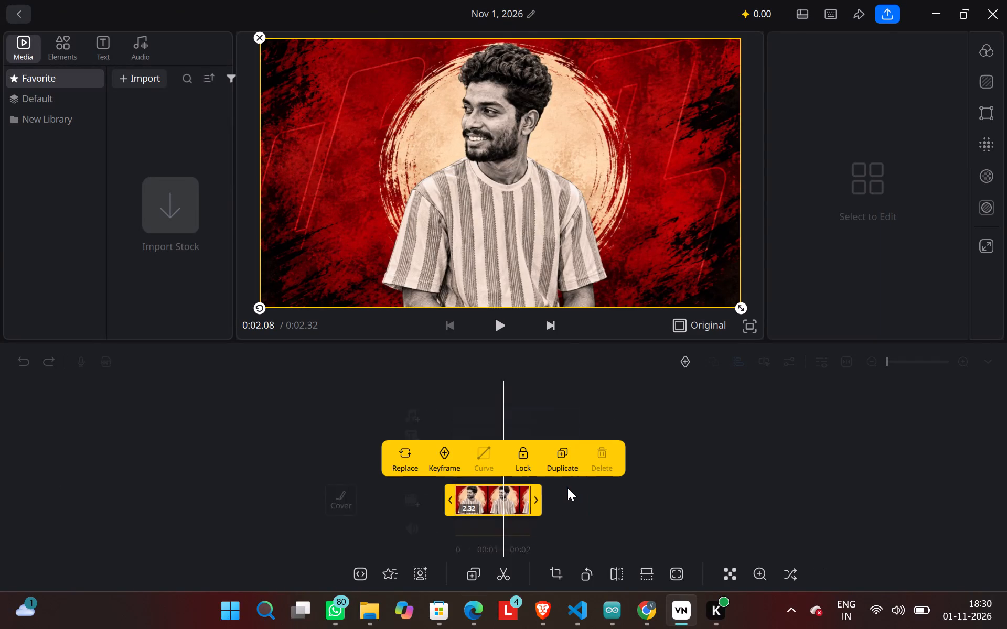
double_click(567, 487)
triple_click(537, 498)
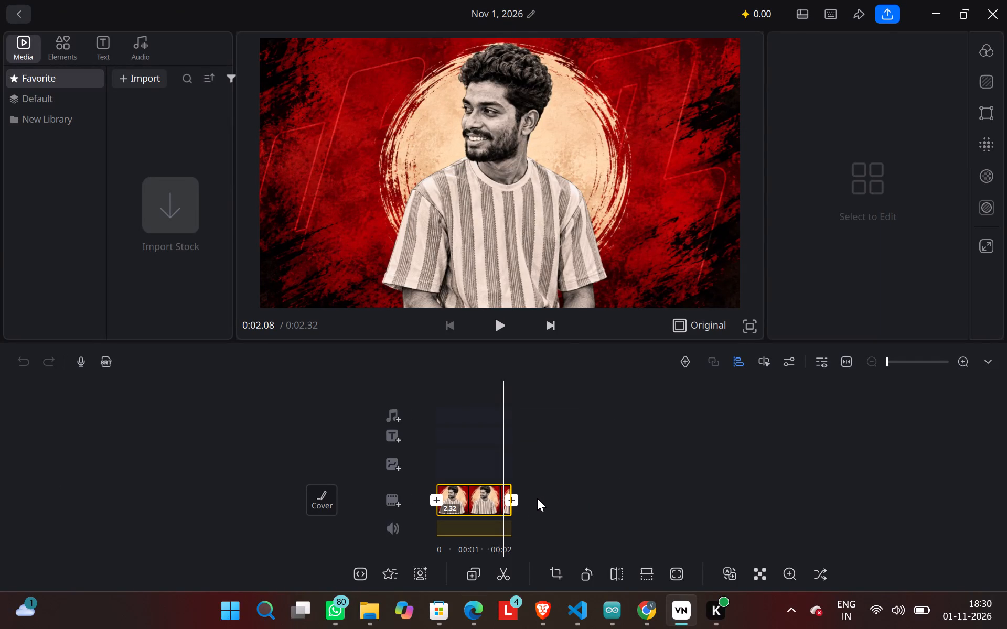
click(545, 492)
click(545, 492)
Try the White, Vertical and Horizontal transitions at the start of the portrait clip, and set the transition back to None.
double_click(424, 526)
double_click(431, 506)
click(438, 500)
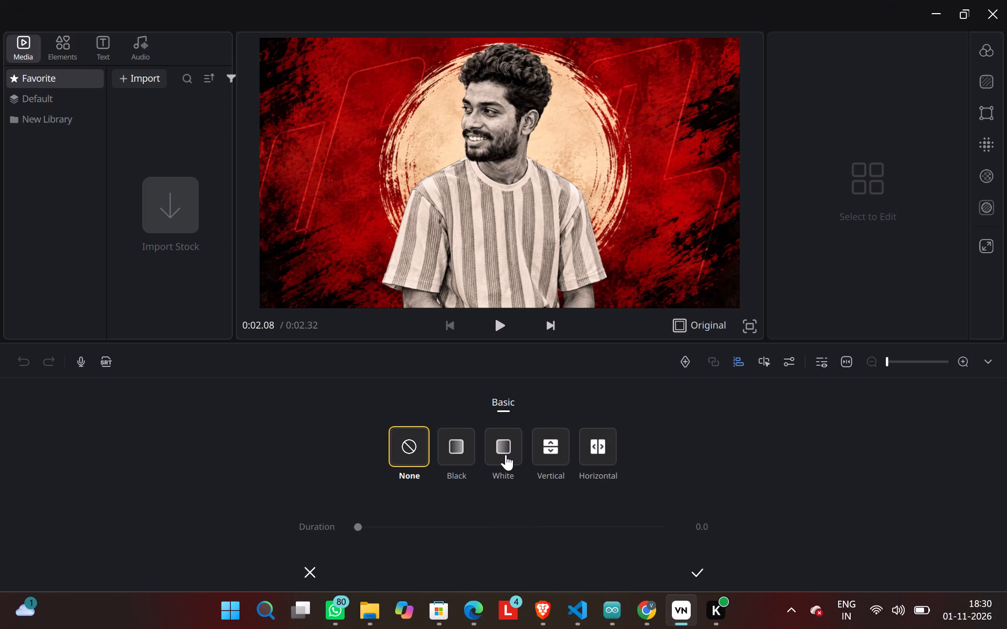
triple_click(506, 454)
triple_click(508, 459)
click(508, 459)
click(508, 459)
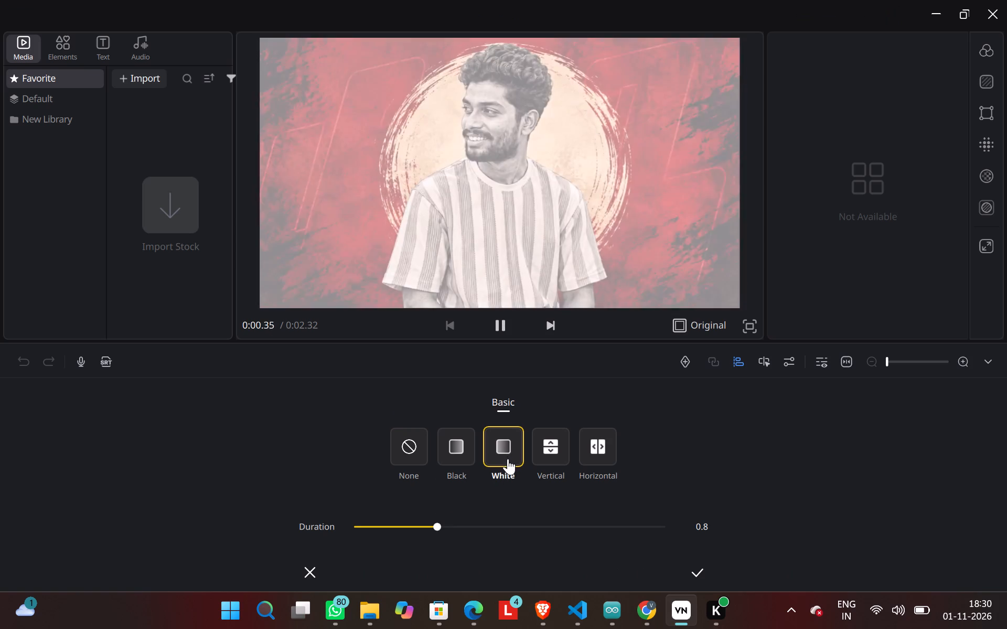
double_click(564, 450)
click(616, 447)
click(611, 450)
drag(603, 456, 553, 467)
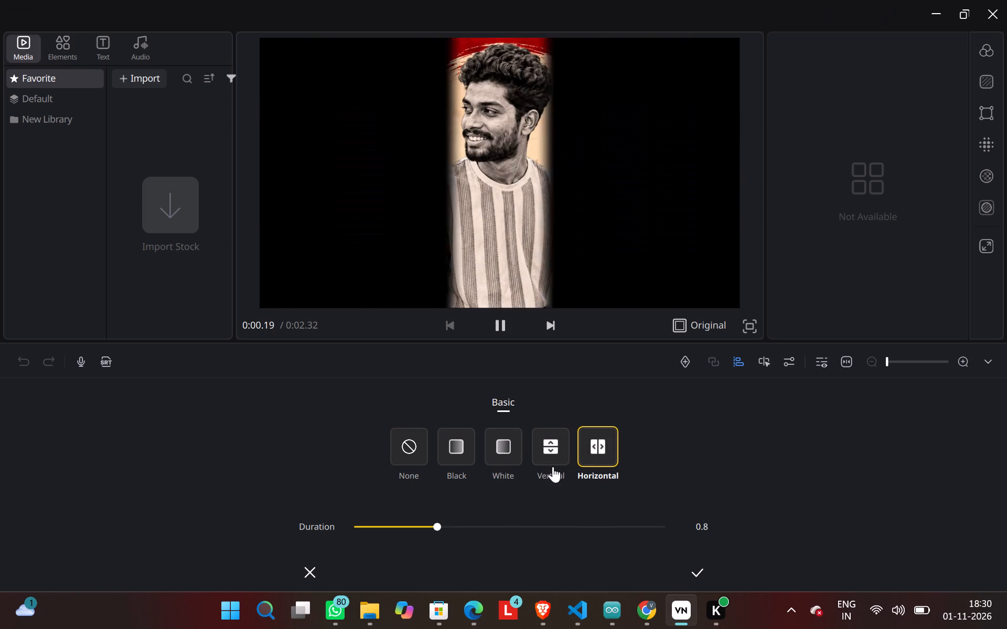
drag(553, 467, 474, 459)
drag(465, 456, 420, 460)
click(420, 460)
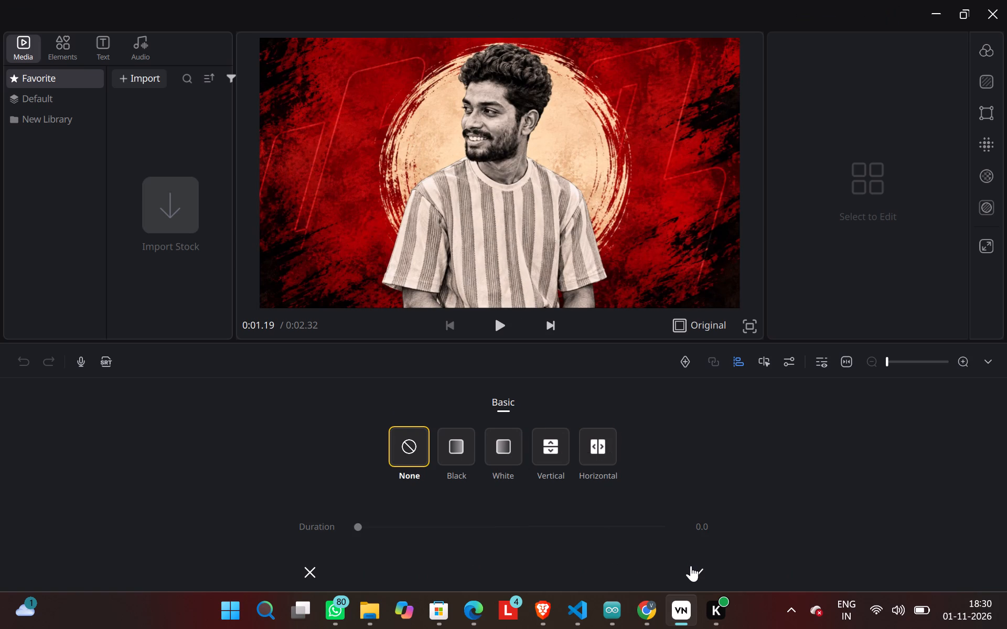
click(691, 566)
Preview the American English voices Harry and Grampa Werther in Text to Speech, and close it without generating speech.
click(731, 572)
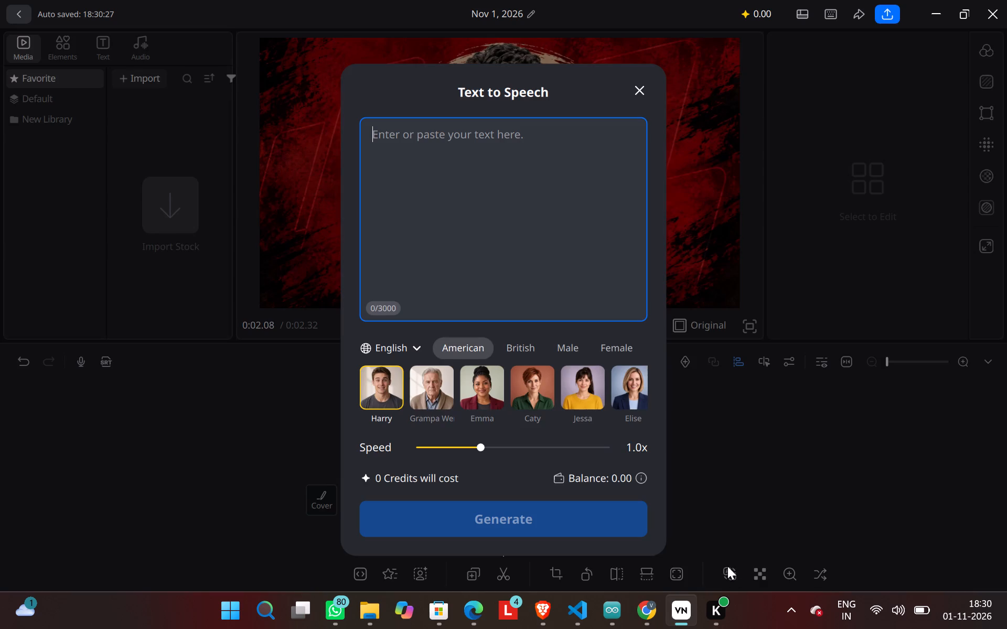
click(372, 397)
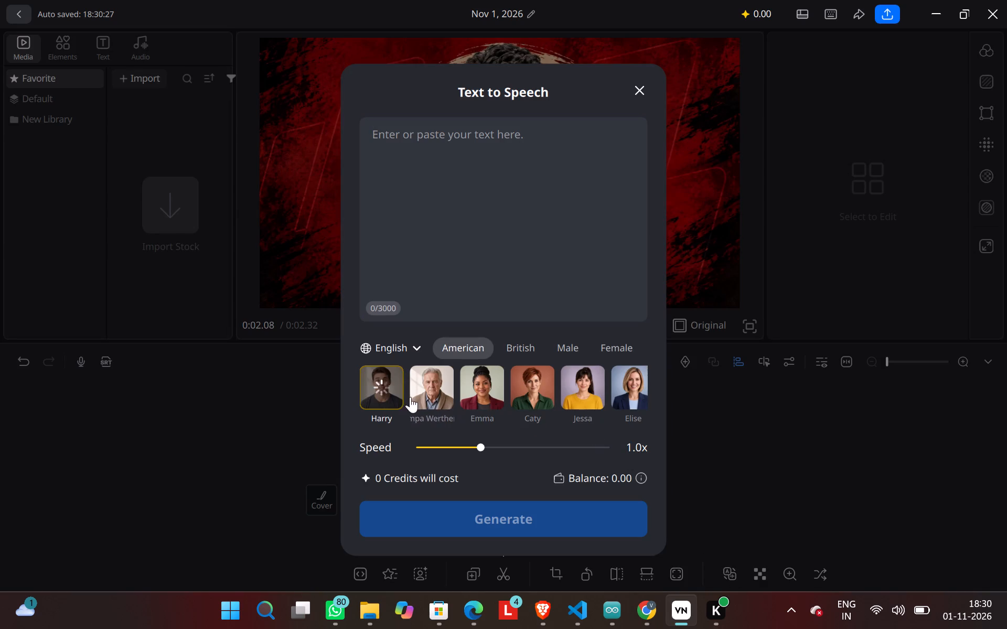
click(442, 402)
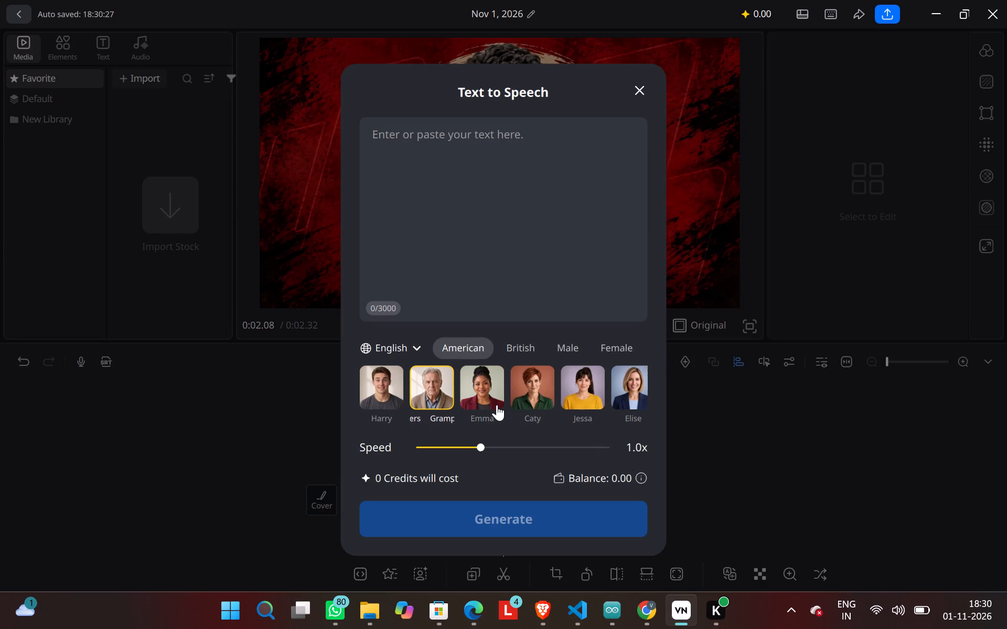
double_click(638, 84)
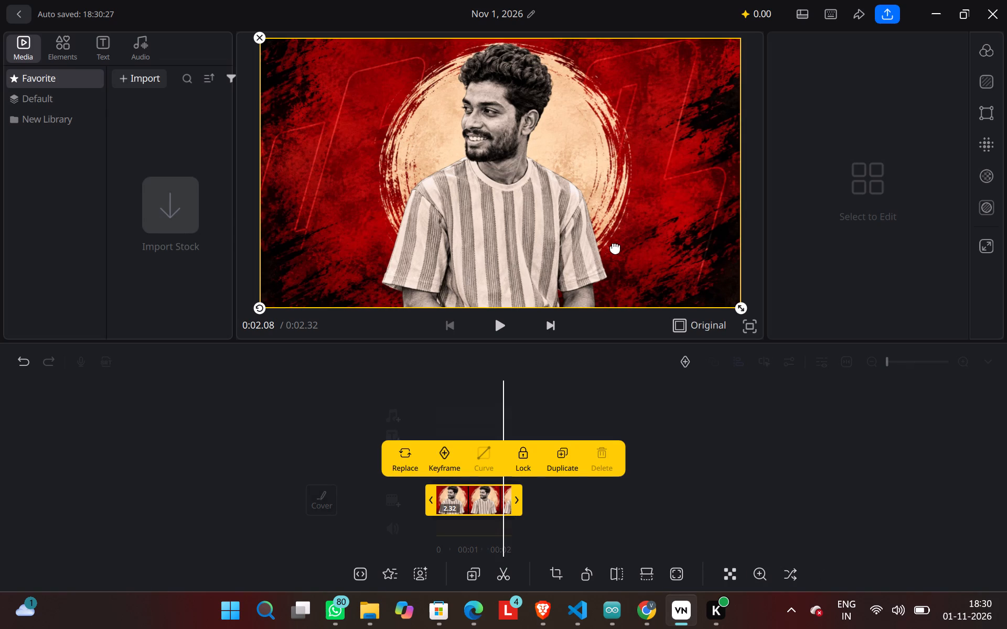
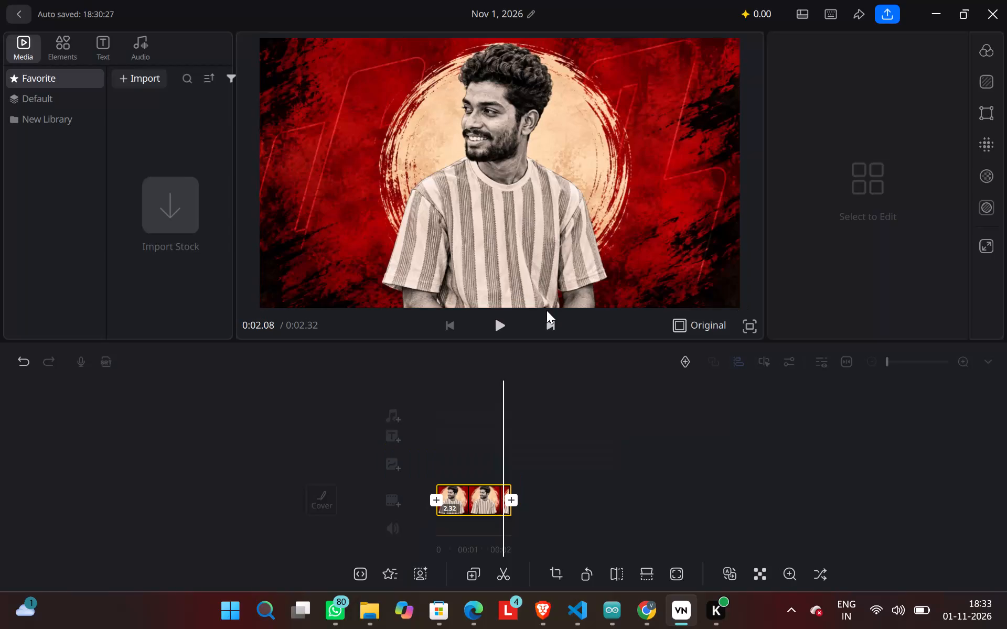
Scrub back and forth through the portrait clip and bring the playhead to its start at 0:00.00.
drag(499, 511, 504, 514)
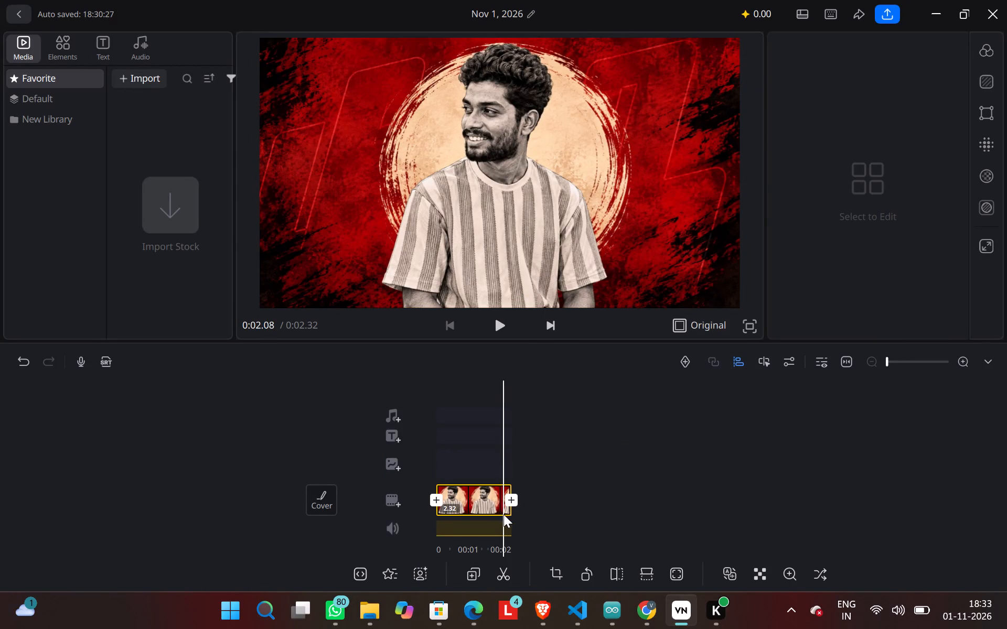
drag(504, 514, 529, 516)
drag(511, 515, 599, 529)
drag(543, 523, 478, 535)
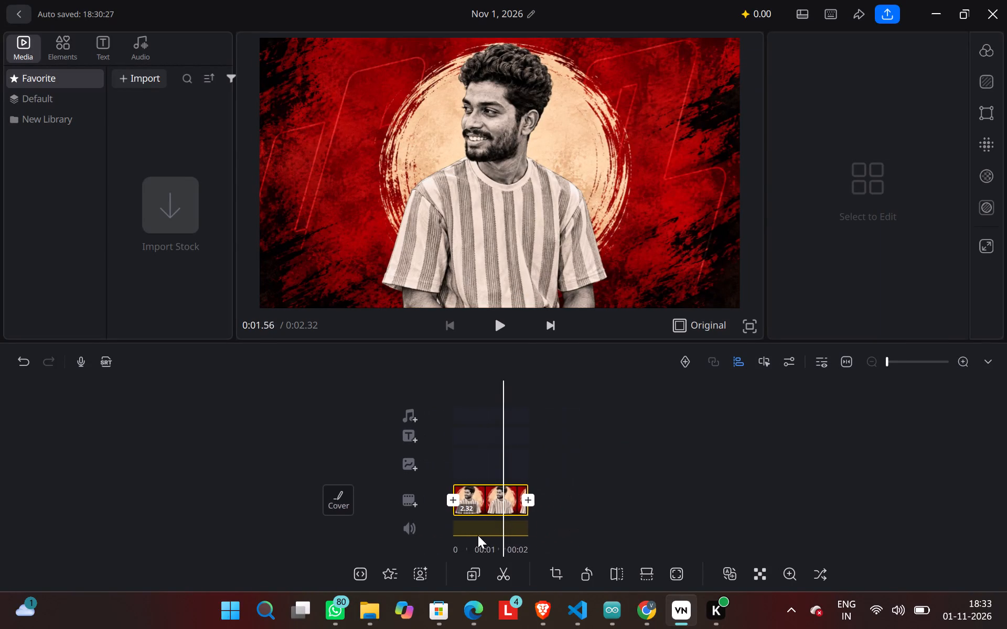
drag(478, 535, 425, 541)
drag(476, 518, 636, 522)
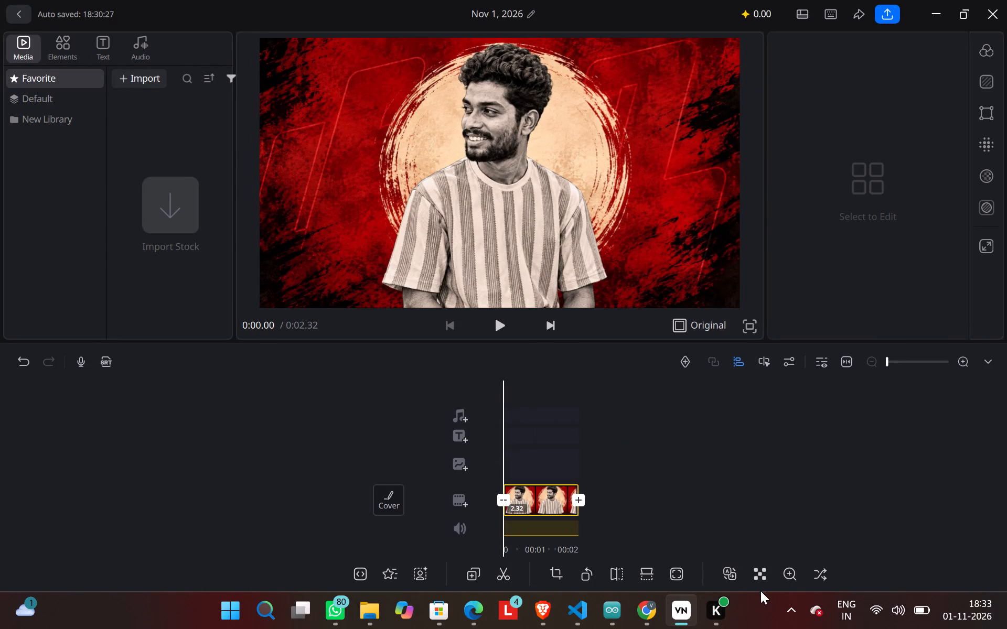